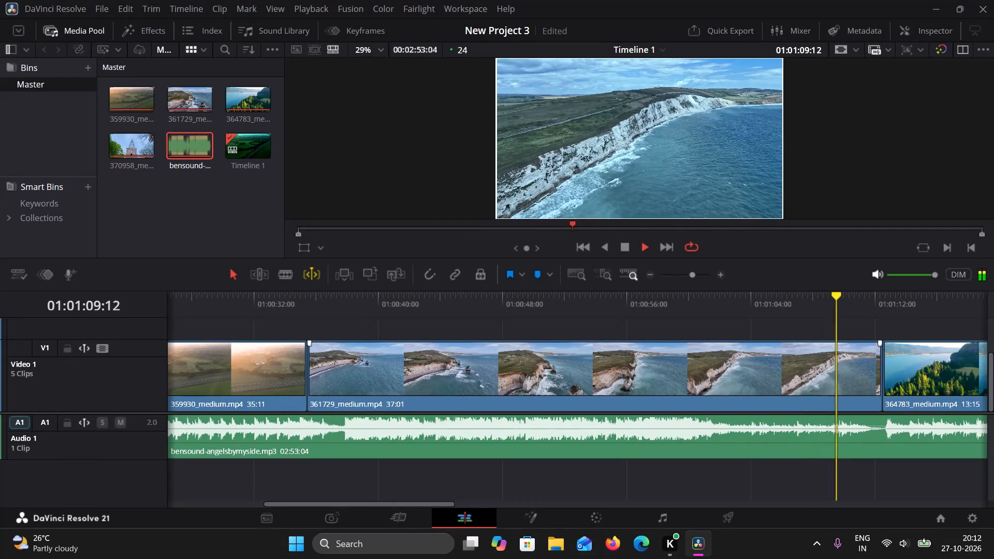
Split the 359930_medium.mp4 clip on Video 1 near 01:00:12:22 and again near 01:00:18:13 with the Blade tool.
click(625, 245)
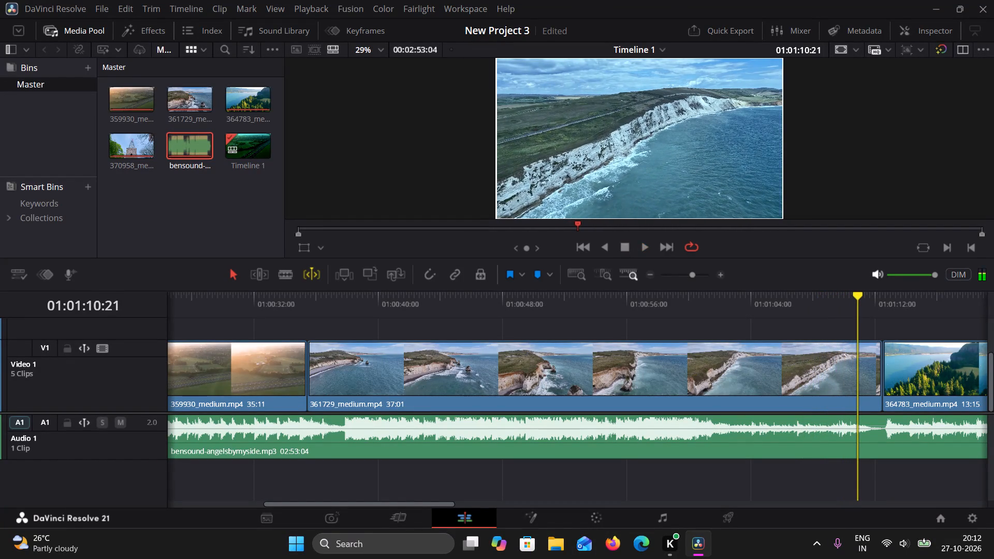
drag(403, 506, 634, 498)
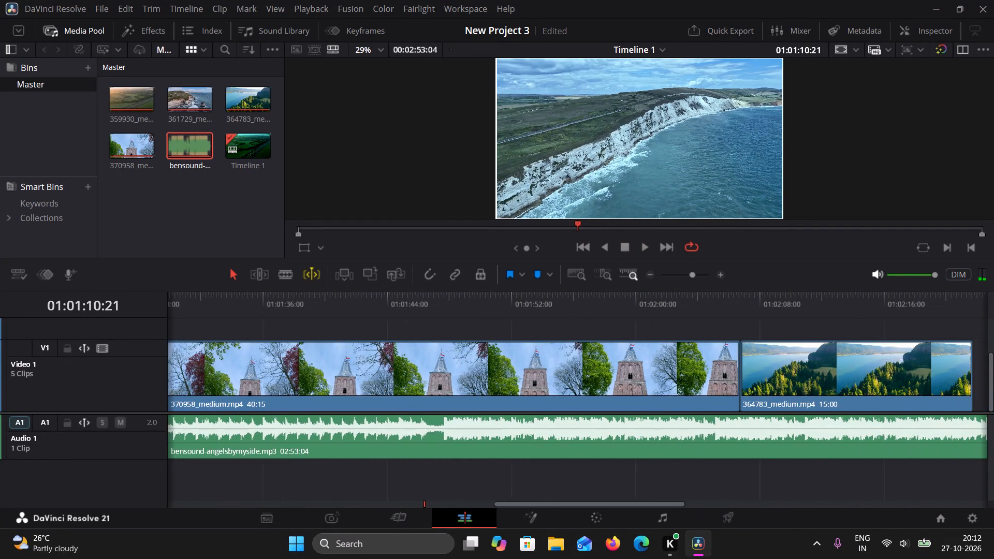
drag(634, 498, 225, 491)
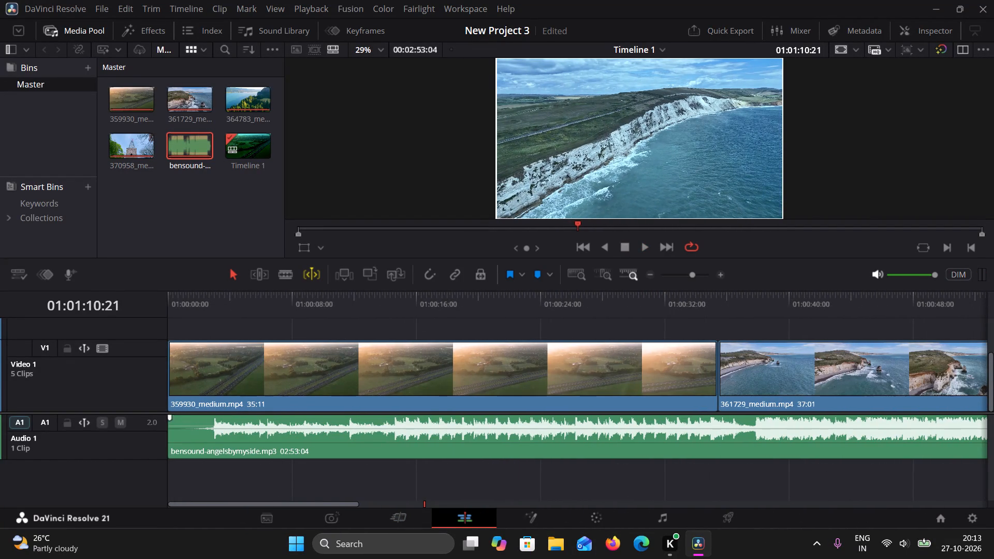
click(348, 226)
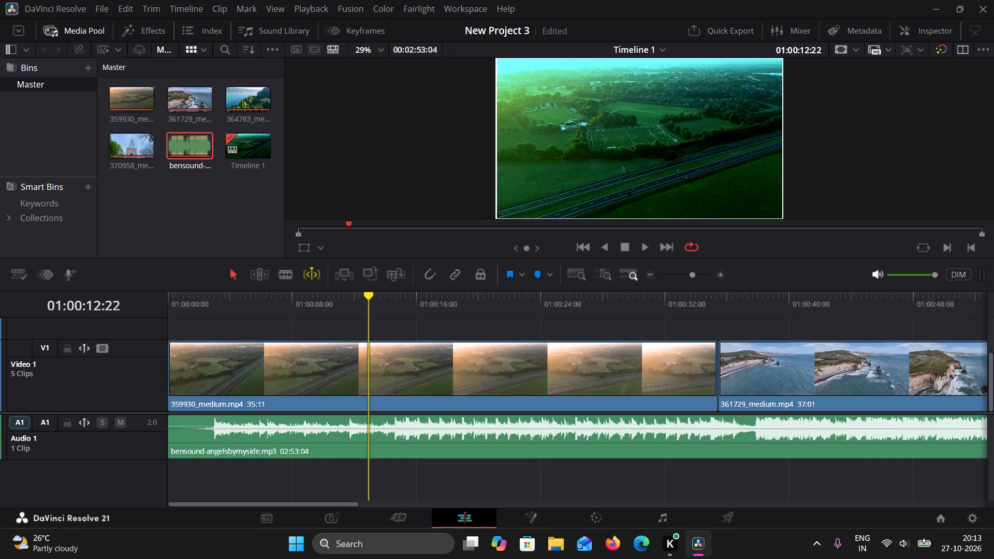
click(282, 278)
click(367, 356)
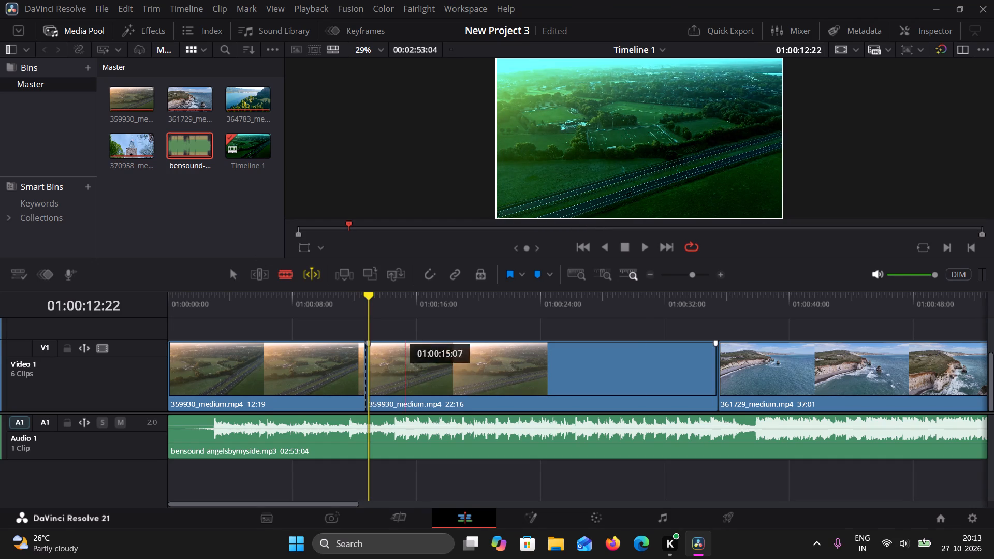
drag(372, 299, 456, 311)
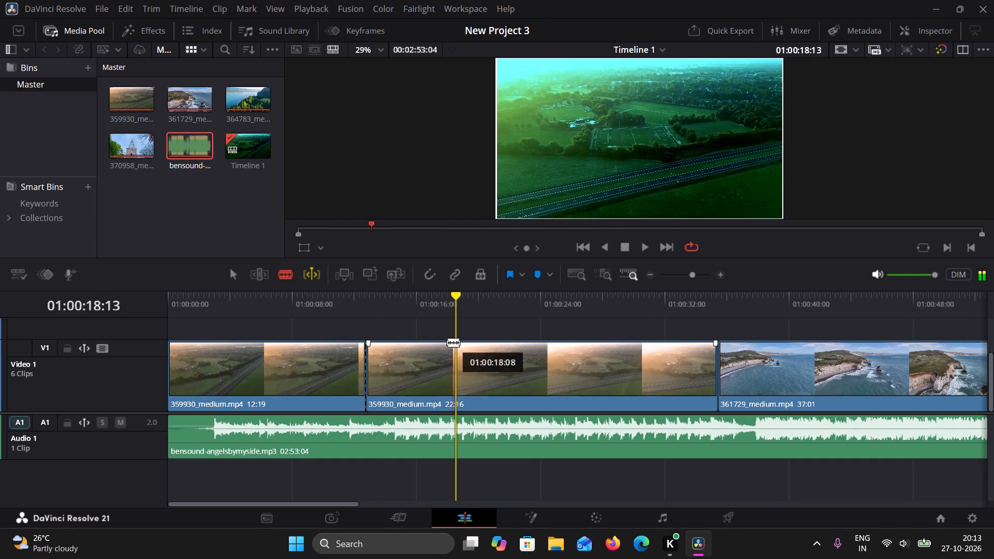
click(454, 358)
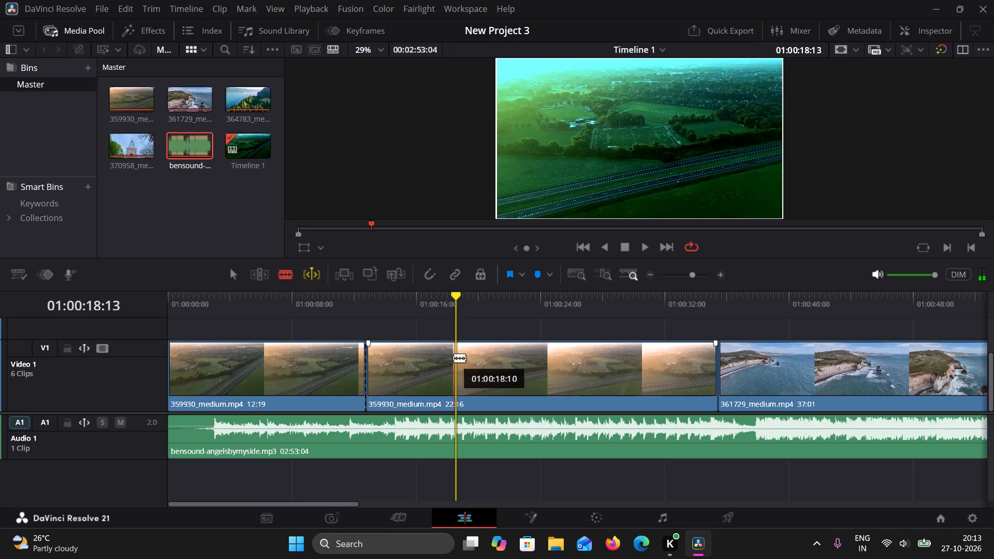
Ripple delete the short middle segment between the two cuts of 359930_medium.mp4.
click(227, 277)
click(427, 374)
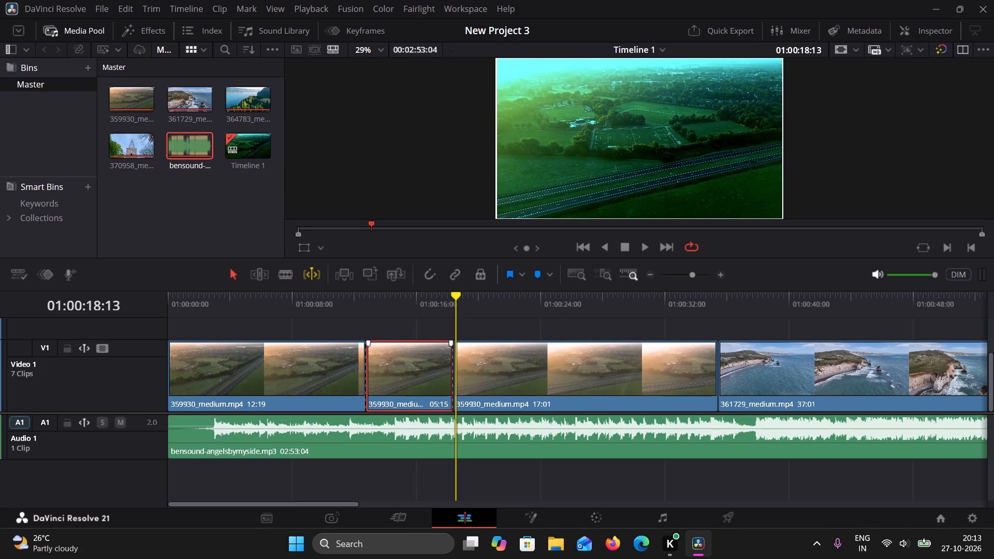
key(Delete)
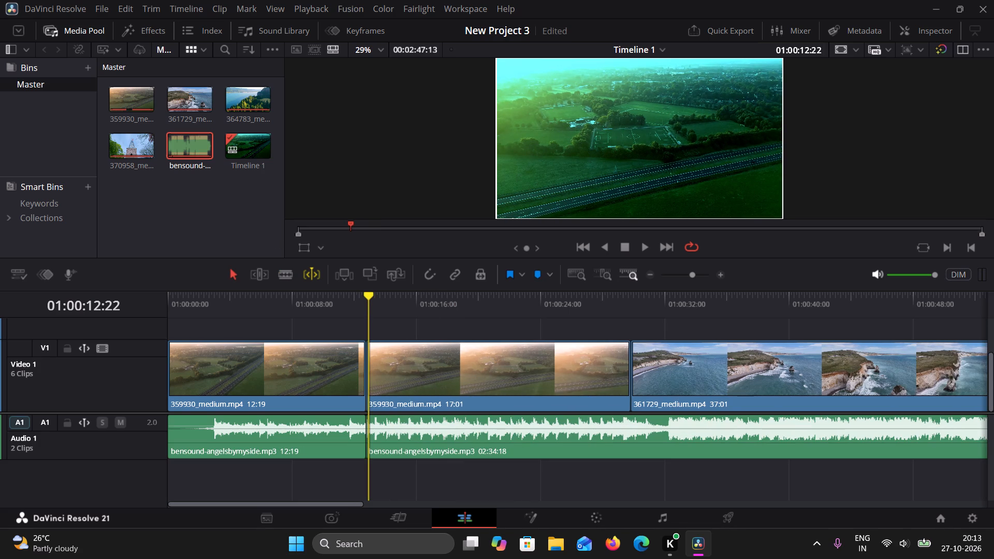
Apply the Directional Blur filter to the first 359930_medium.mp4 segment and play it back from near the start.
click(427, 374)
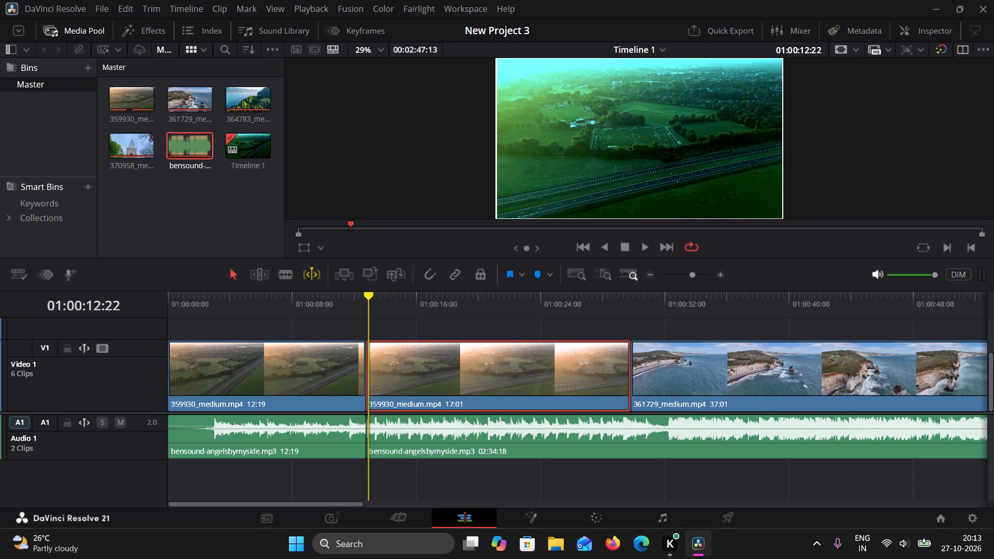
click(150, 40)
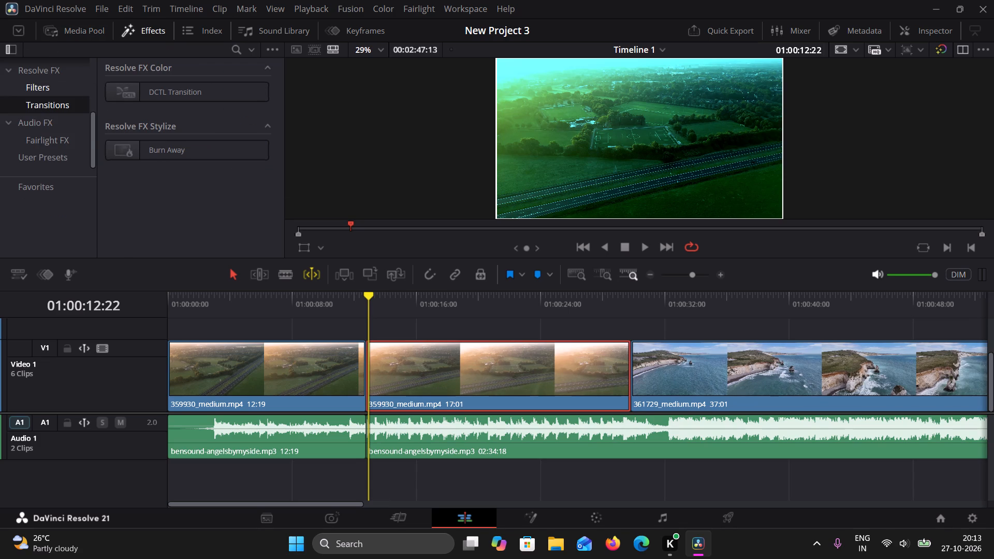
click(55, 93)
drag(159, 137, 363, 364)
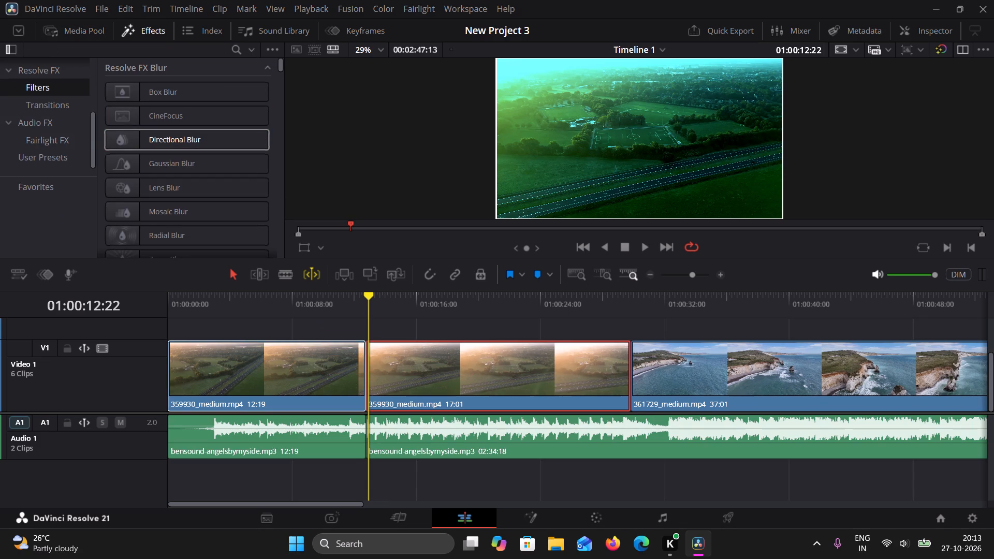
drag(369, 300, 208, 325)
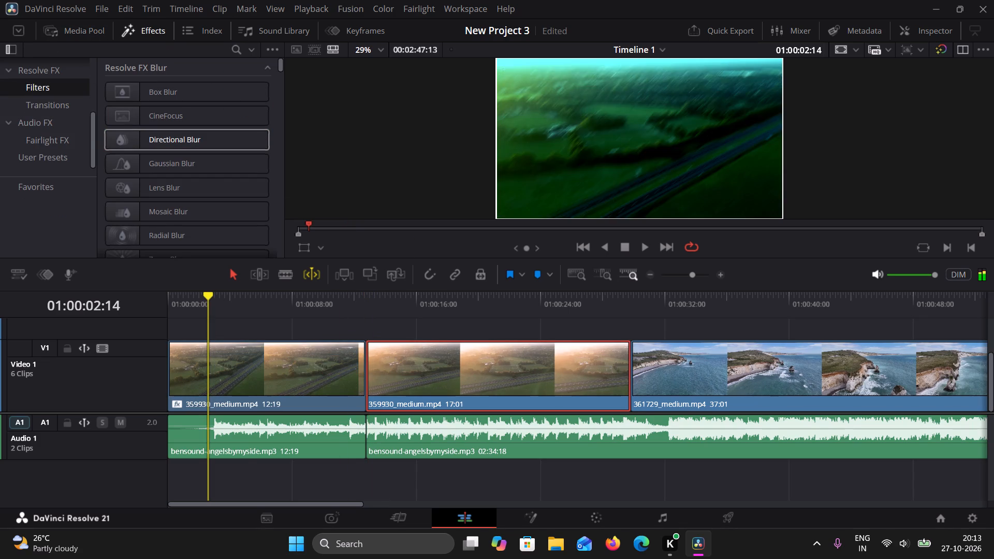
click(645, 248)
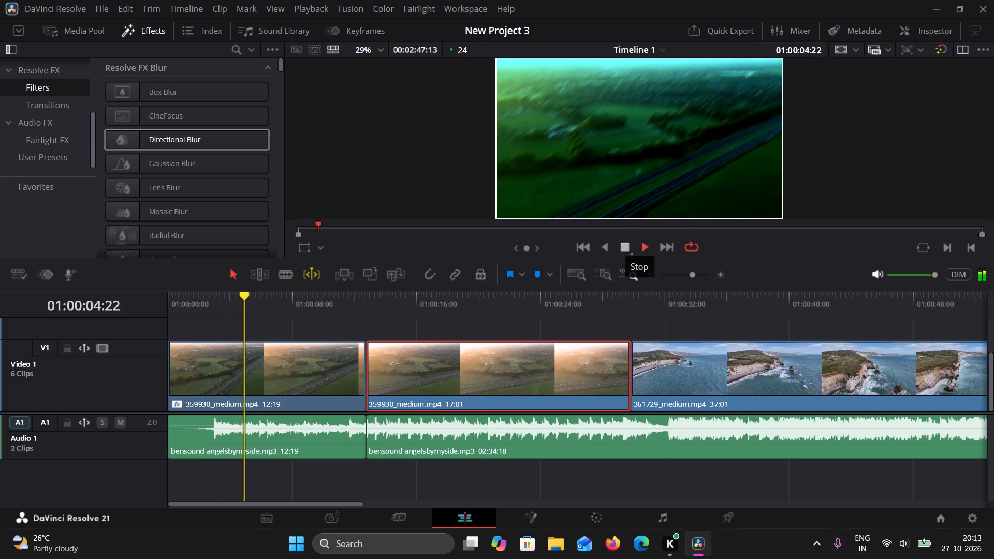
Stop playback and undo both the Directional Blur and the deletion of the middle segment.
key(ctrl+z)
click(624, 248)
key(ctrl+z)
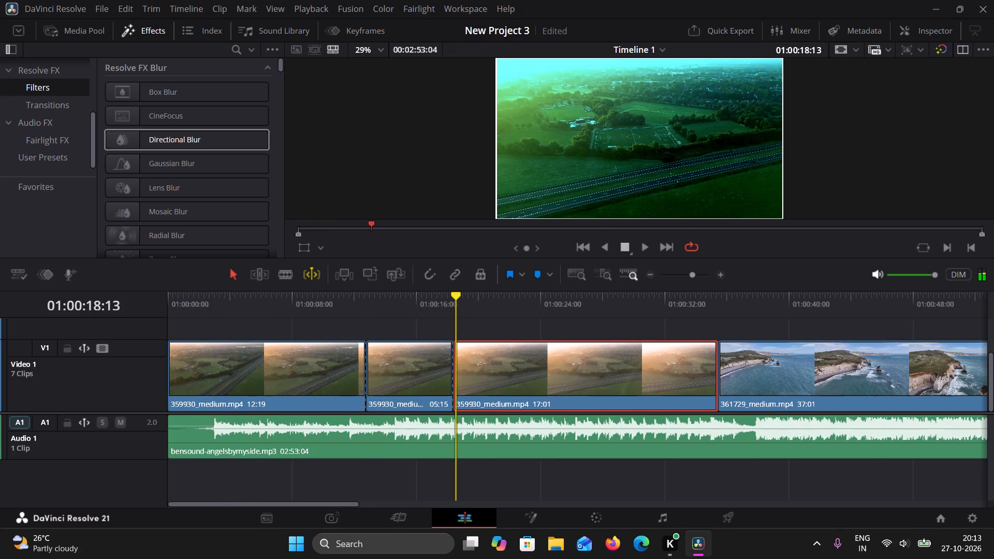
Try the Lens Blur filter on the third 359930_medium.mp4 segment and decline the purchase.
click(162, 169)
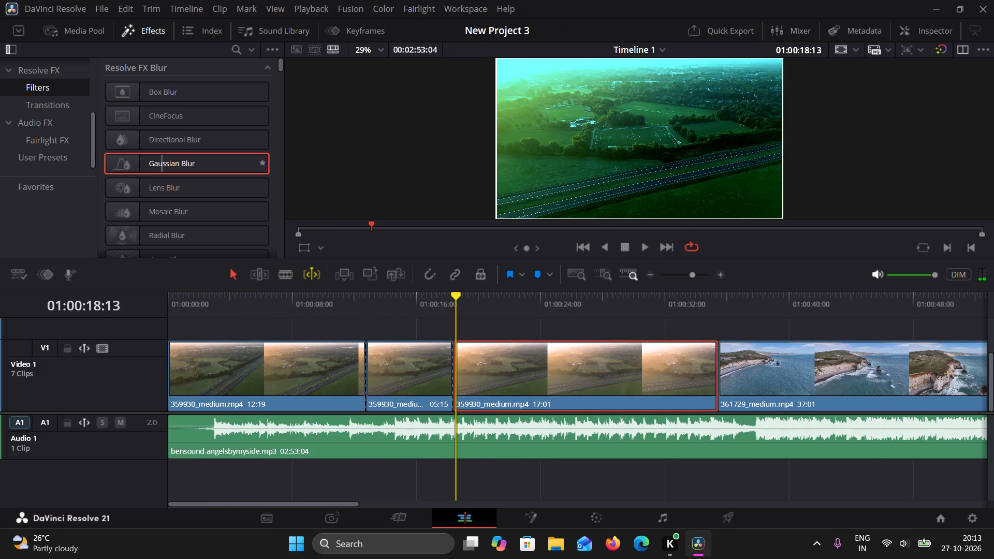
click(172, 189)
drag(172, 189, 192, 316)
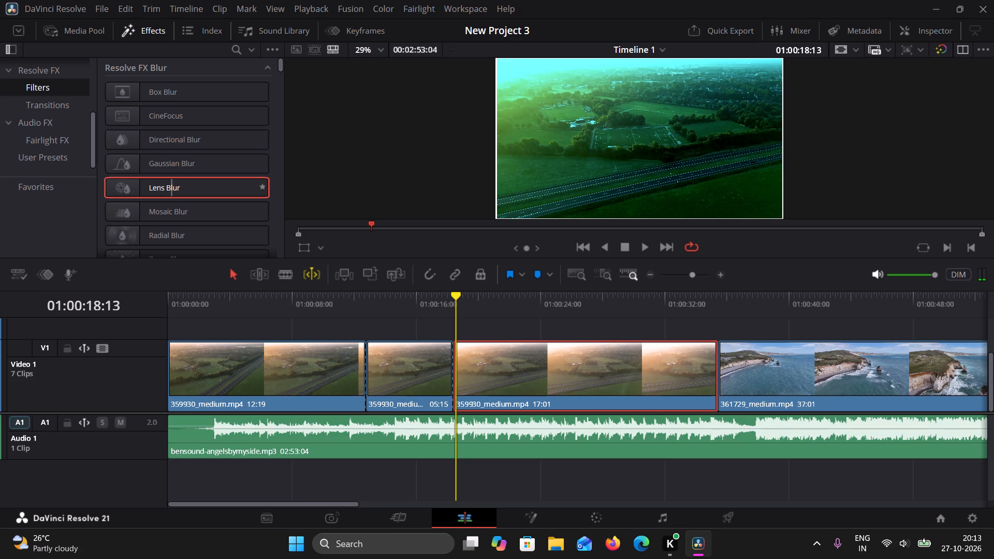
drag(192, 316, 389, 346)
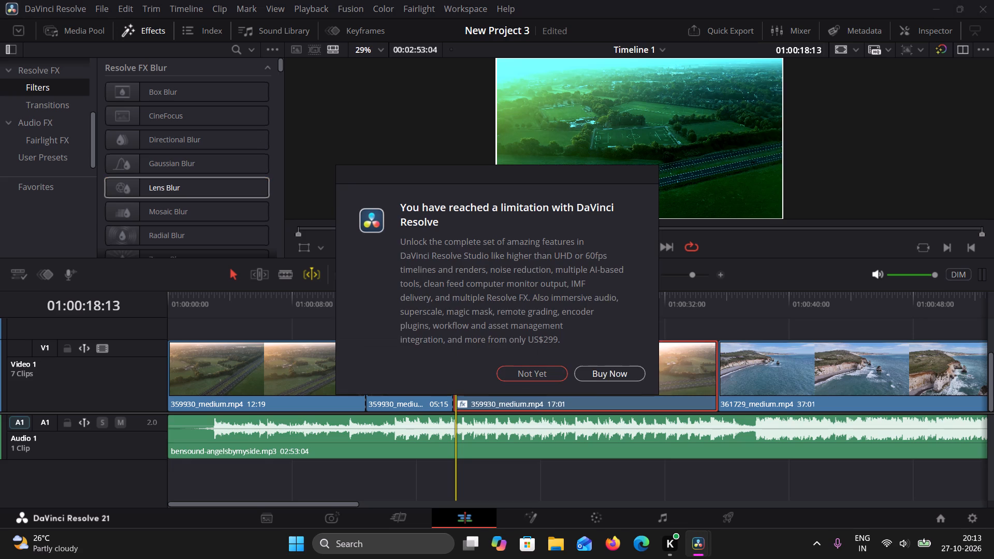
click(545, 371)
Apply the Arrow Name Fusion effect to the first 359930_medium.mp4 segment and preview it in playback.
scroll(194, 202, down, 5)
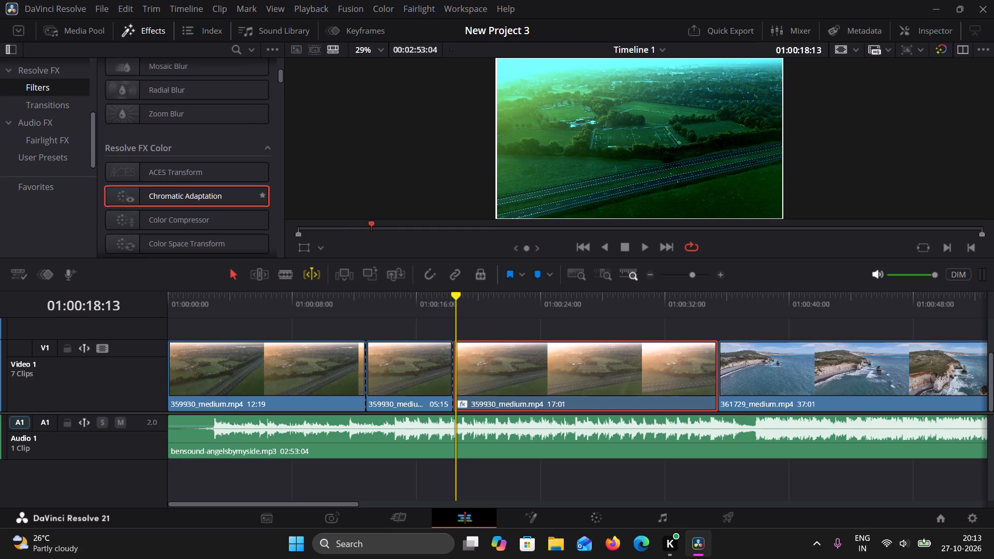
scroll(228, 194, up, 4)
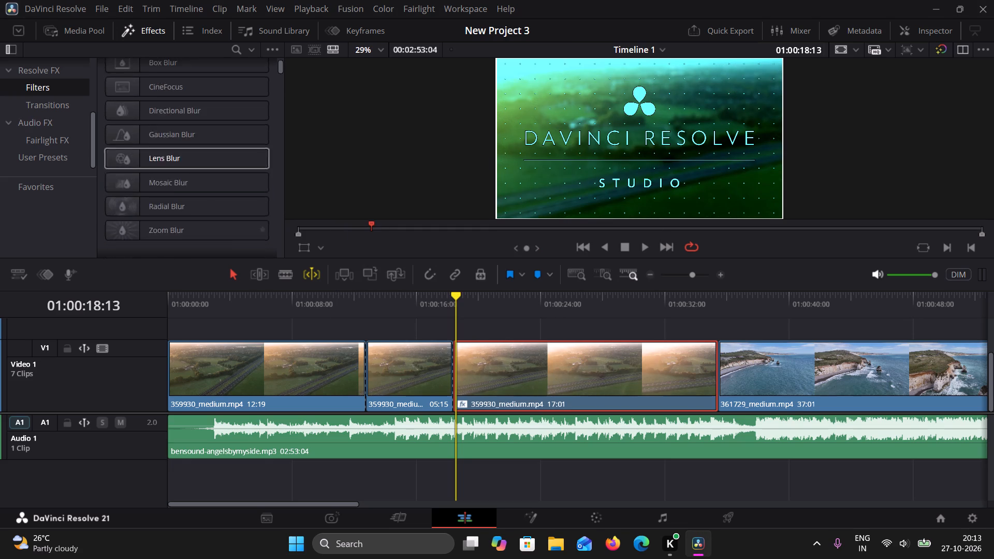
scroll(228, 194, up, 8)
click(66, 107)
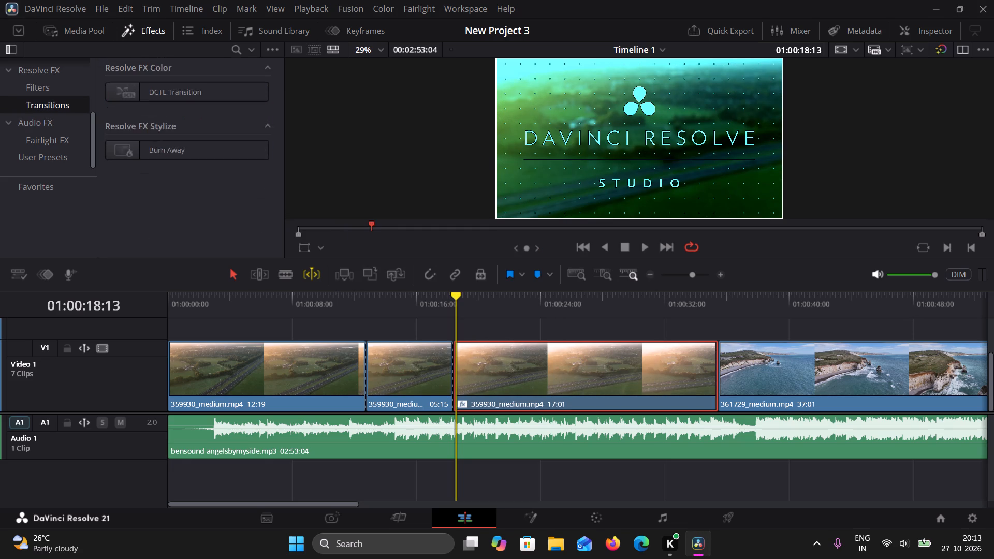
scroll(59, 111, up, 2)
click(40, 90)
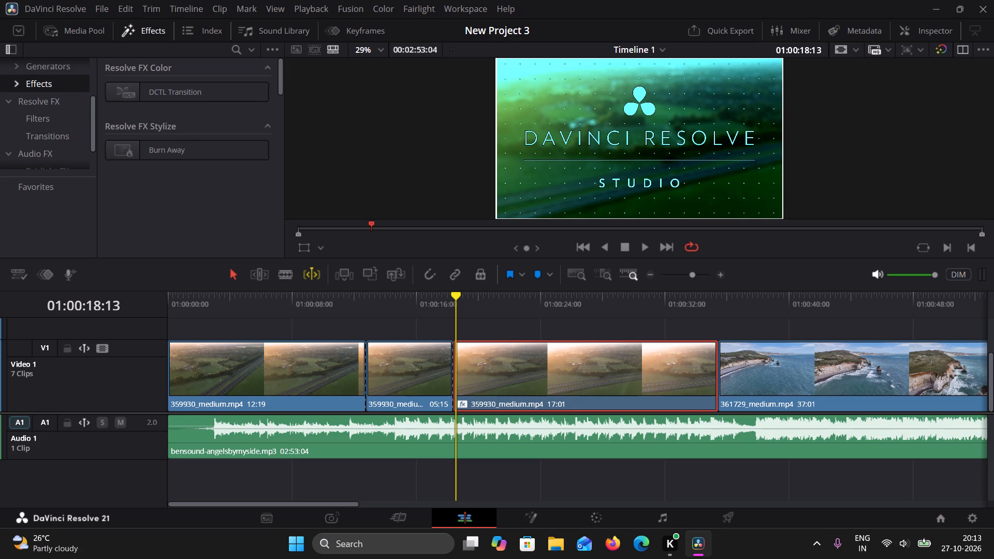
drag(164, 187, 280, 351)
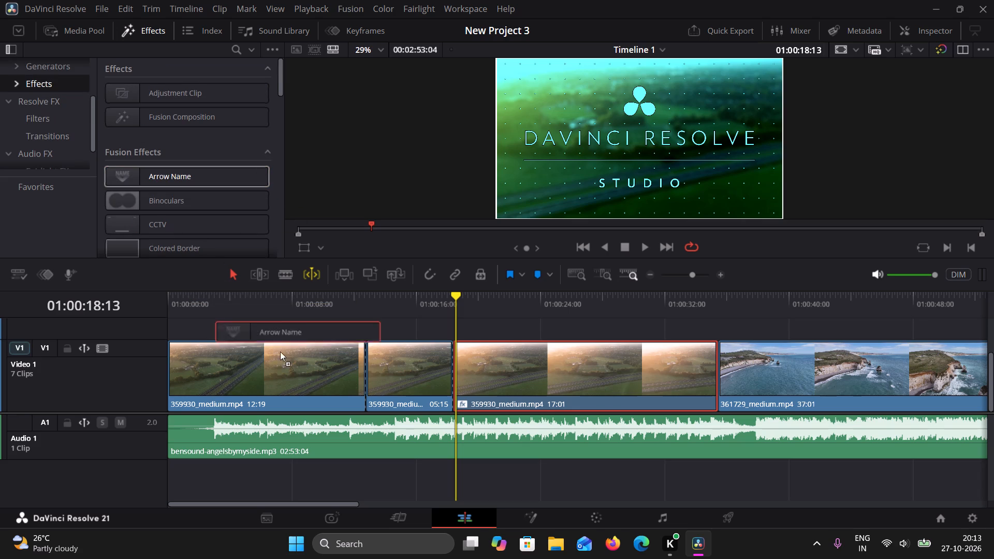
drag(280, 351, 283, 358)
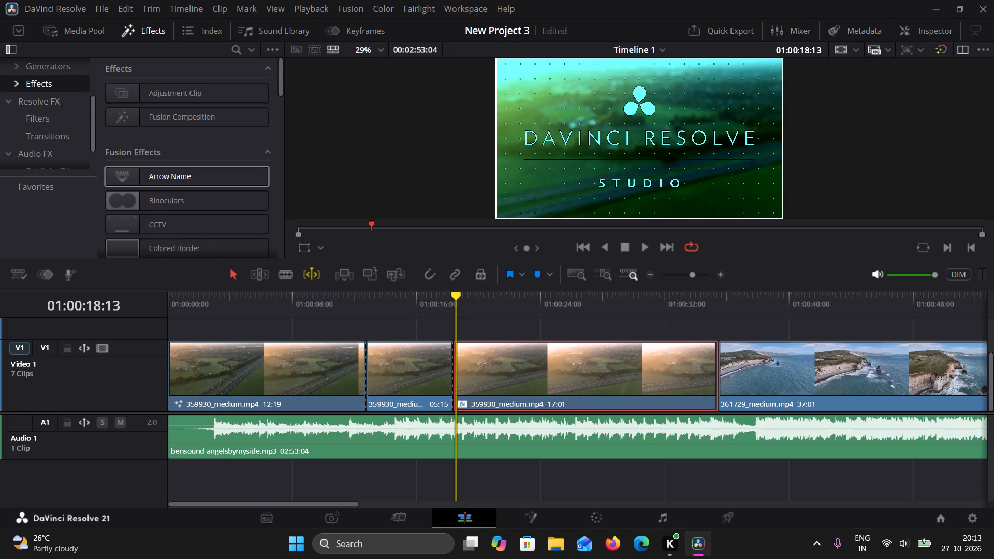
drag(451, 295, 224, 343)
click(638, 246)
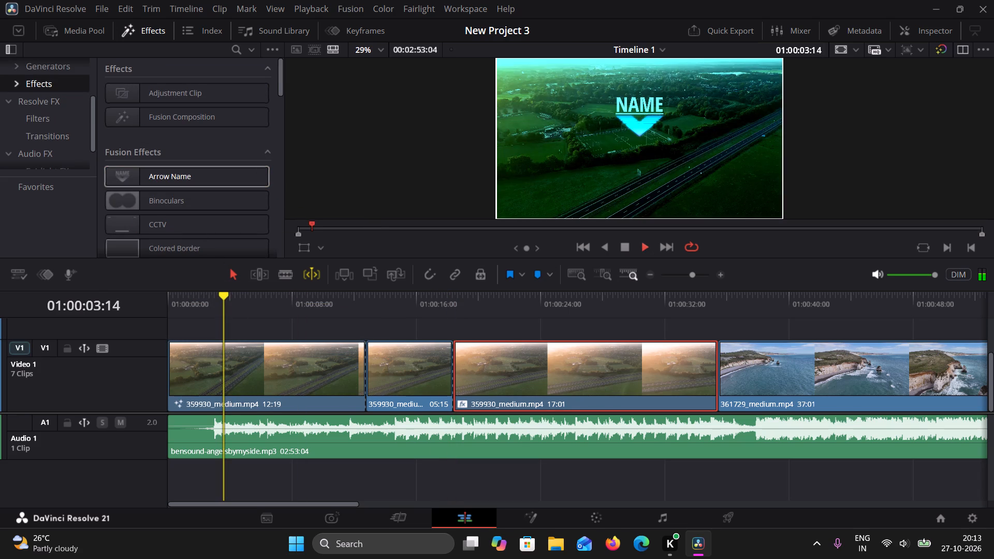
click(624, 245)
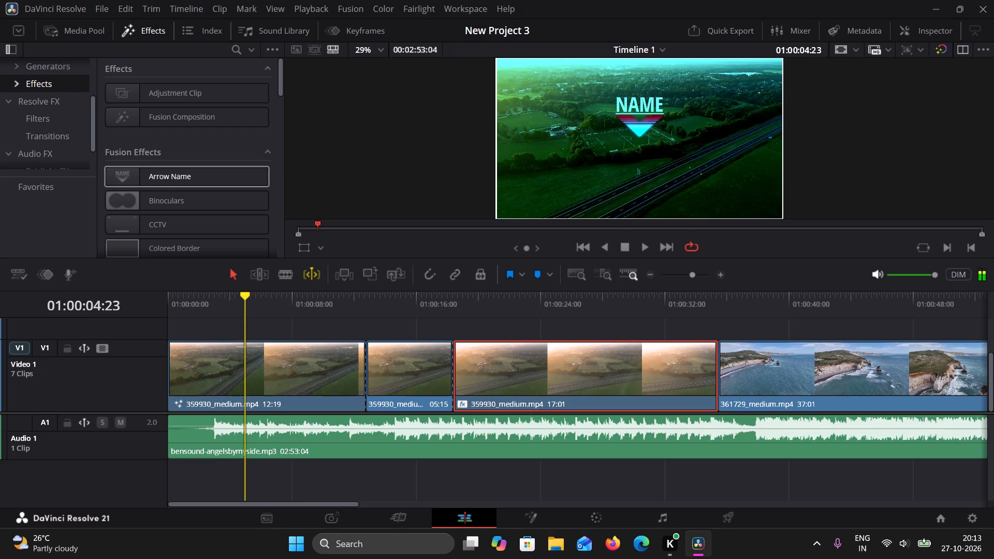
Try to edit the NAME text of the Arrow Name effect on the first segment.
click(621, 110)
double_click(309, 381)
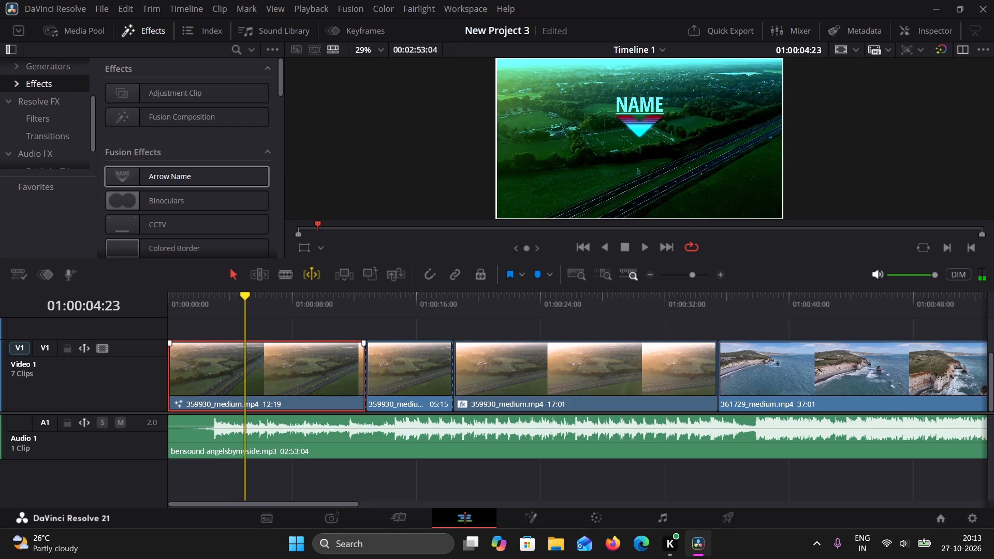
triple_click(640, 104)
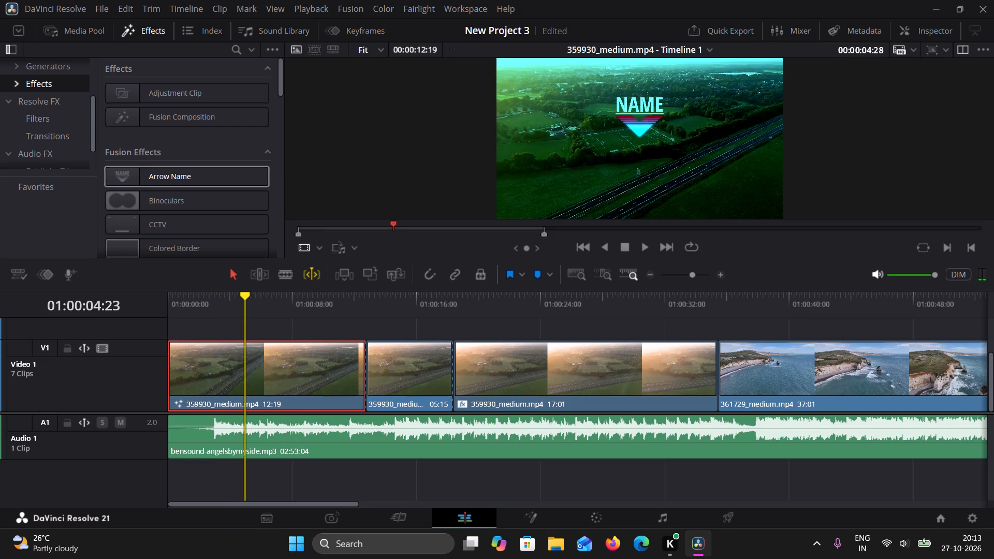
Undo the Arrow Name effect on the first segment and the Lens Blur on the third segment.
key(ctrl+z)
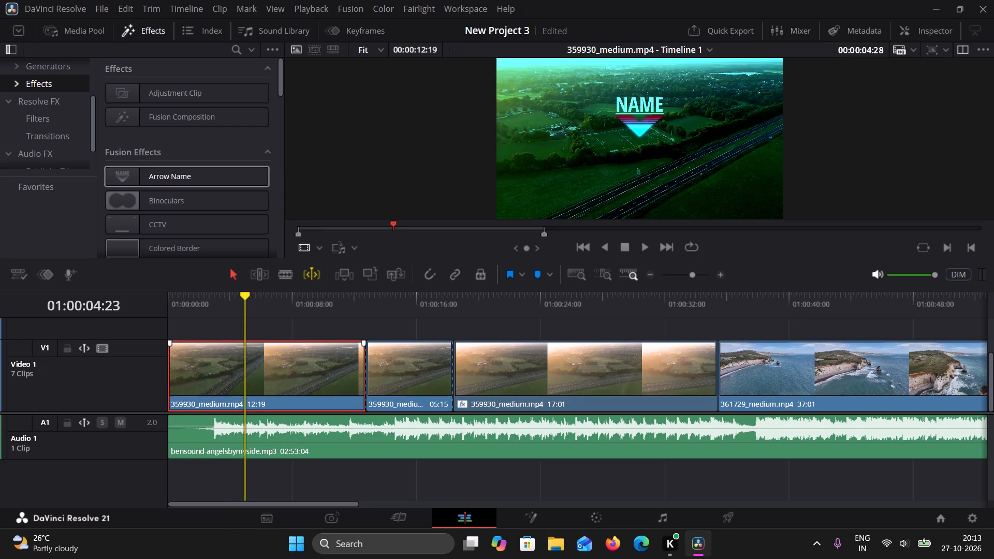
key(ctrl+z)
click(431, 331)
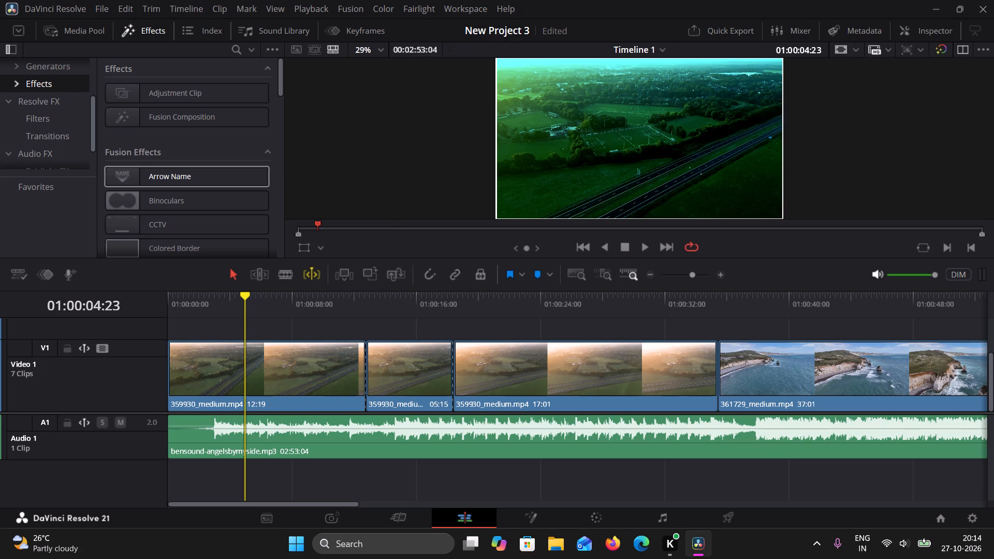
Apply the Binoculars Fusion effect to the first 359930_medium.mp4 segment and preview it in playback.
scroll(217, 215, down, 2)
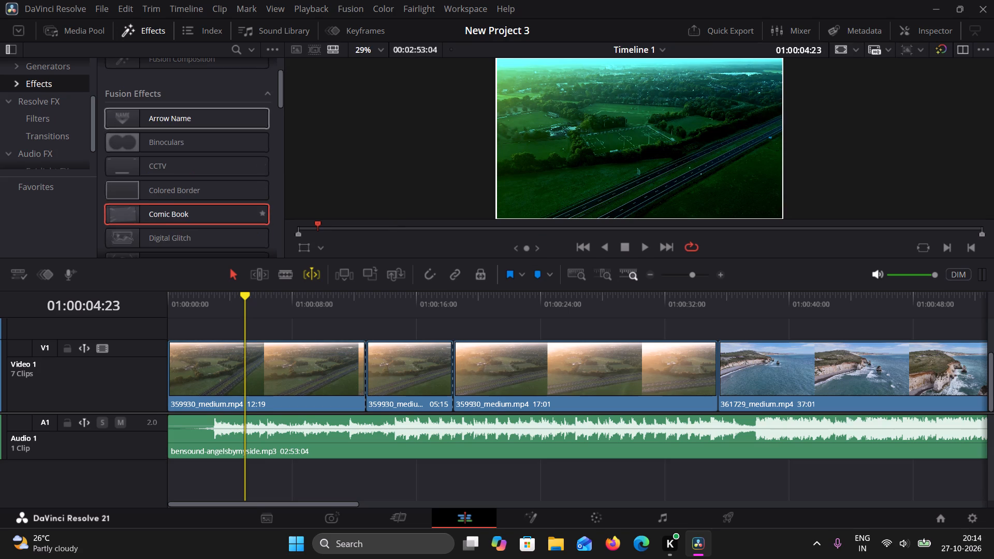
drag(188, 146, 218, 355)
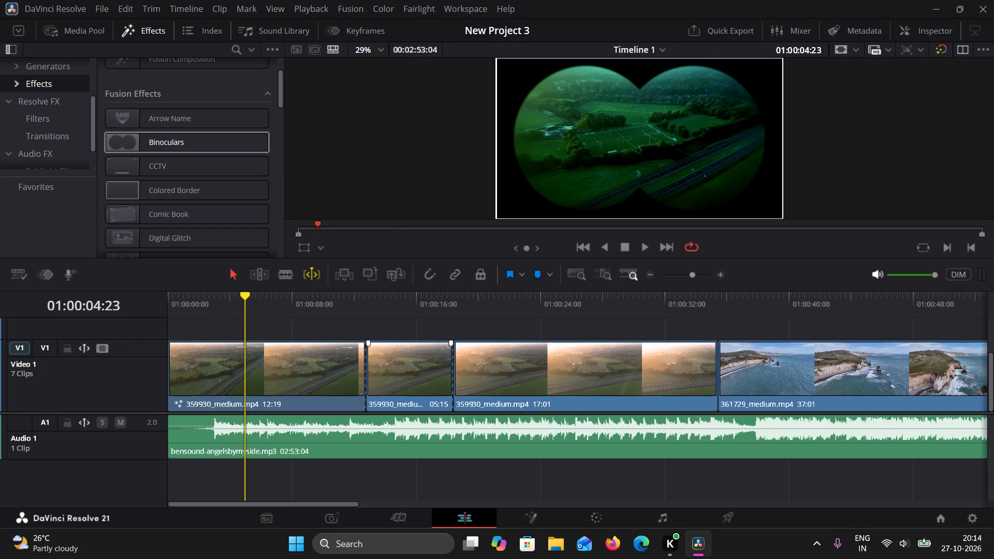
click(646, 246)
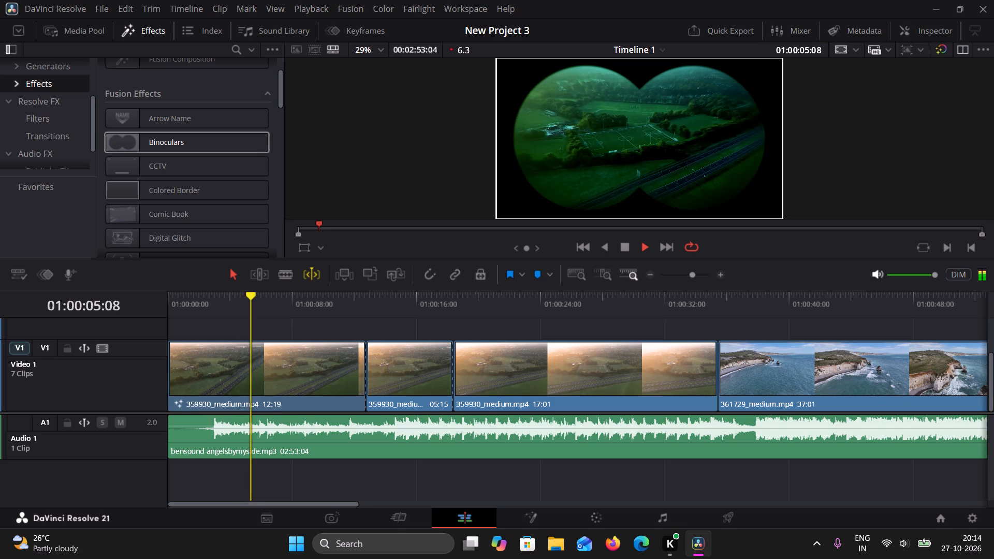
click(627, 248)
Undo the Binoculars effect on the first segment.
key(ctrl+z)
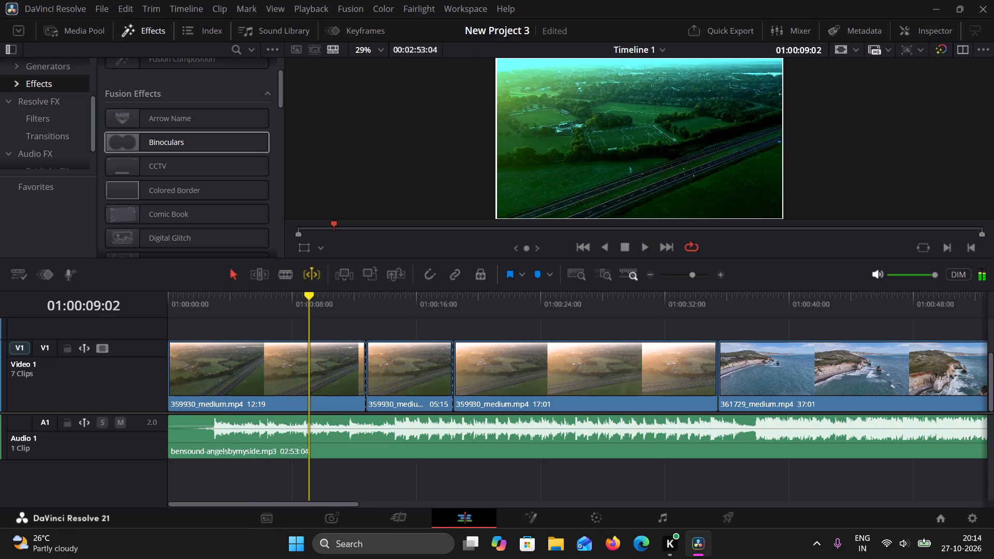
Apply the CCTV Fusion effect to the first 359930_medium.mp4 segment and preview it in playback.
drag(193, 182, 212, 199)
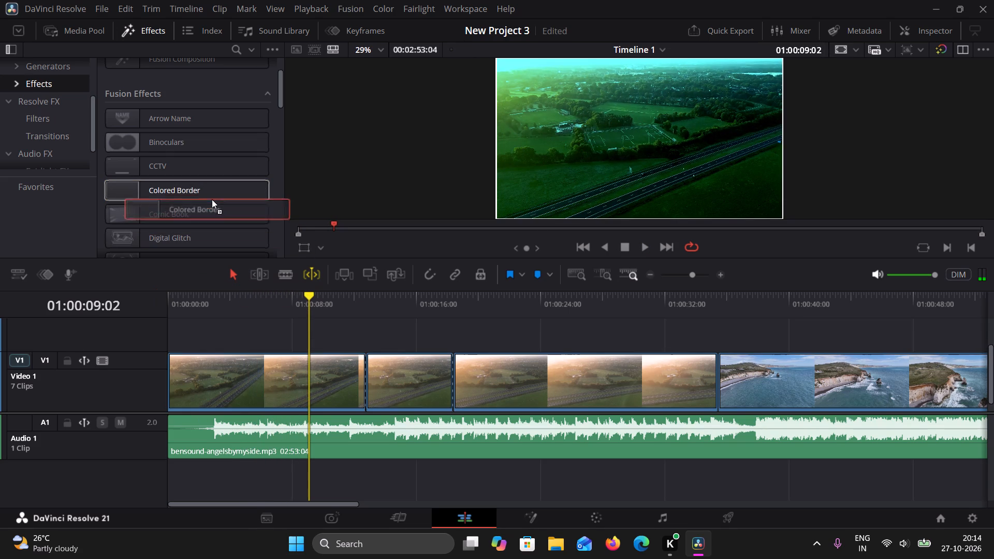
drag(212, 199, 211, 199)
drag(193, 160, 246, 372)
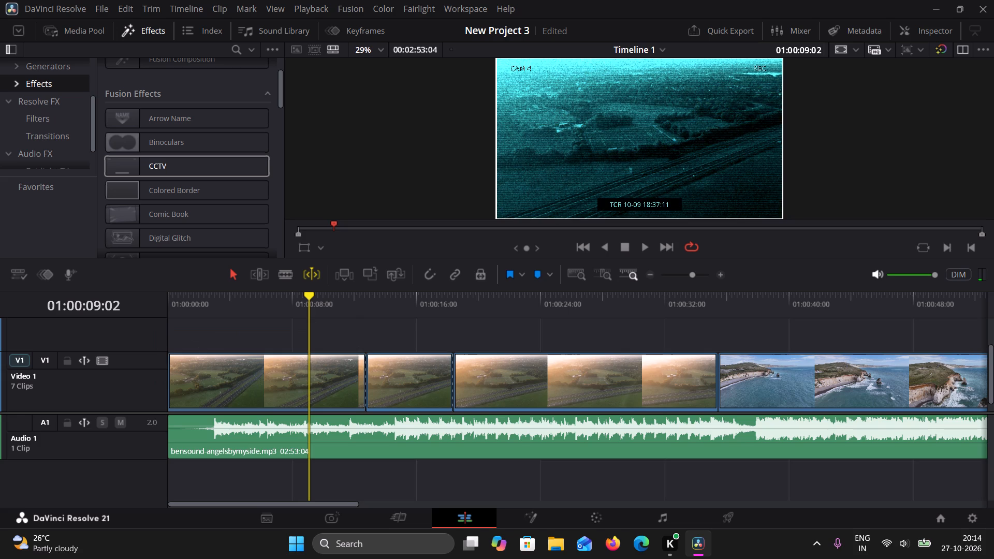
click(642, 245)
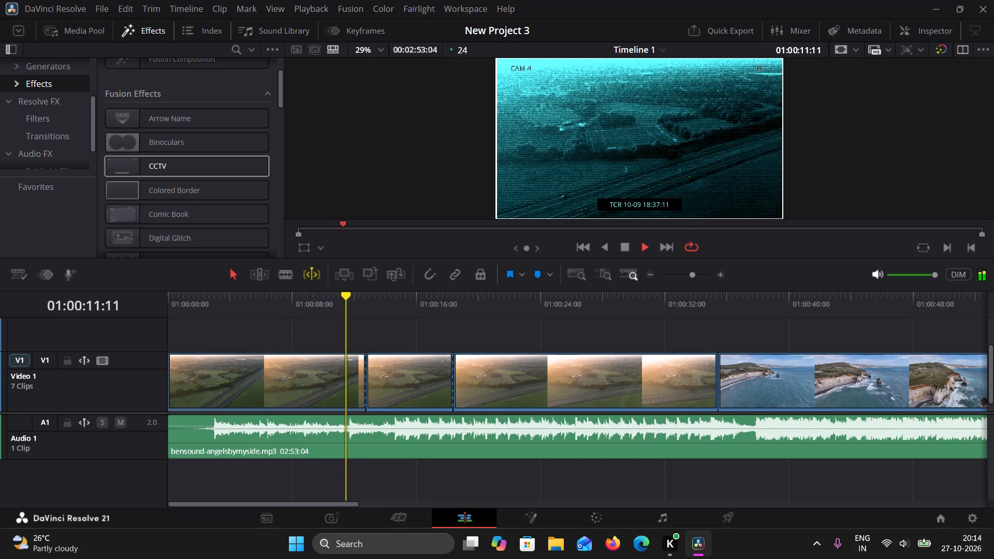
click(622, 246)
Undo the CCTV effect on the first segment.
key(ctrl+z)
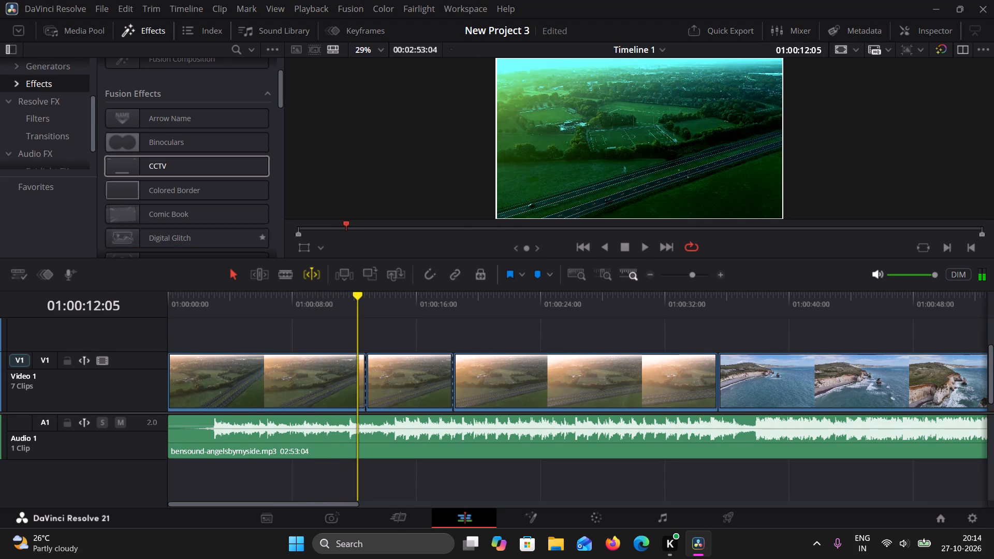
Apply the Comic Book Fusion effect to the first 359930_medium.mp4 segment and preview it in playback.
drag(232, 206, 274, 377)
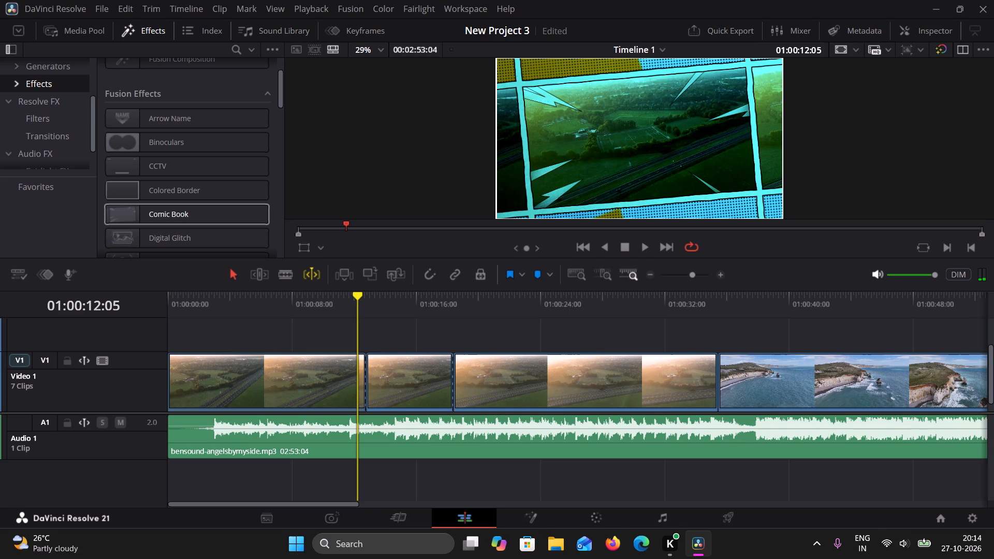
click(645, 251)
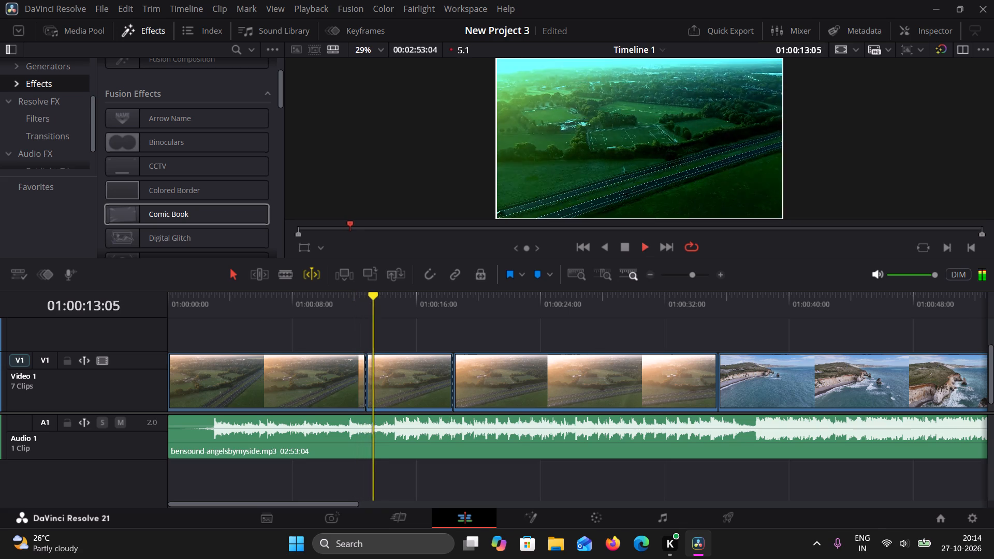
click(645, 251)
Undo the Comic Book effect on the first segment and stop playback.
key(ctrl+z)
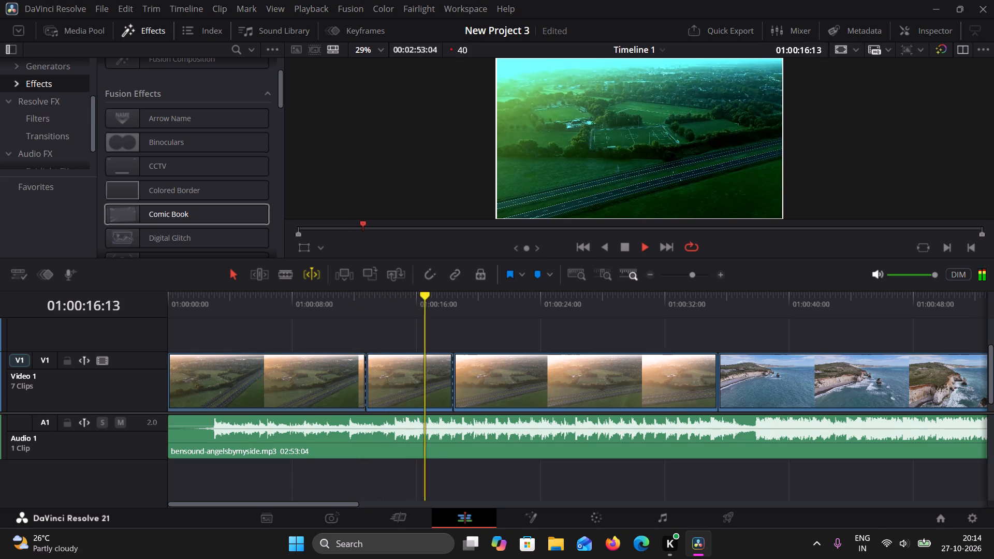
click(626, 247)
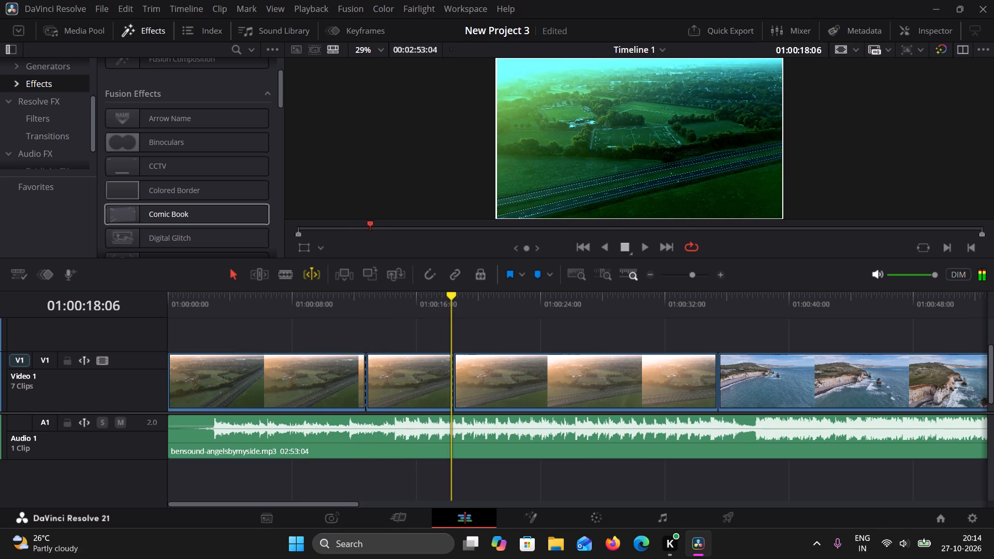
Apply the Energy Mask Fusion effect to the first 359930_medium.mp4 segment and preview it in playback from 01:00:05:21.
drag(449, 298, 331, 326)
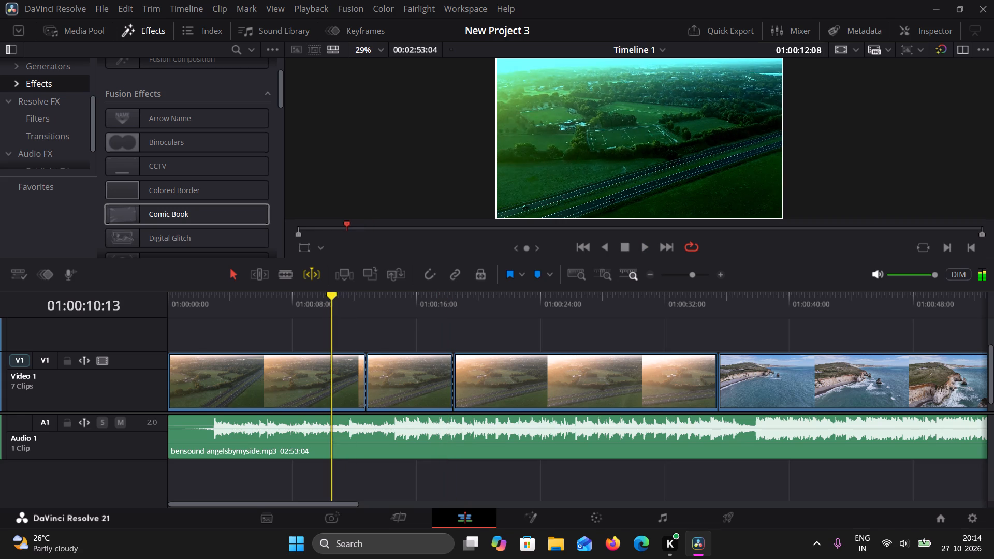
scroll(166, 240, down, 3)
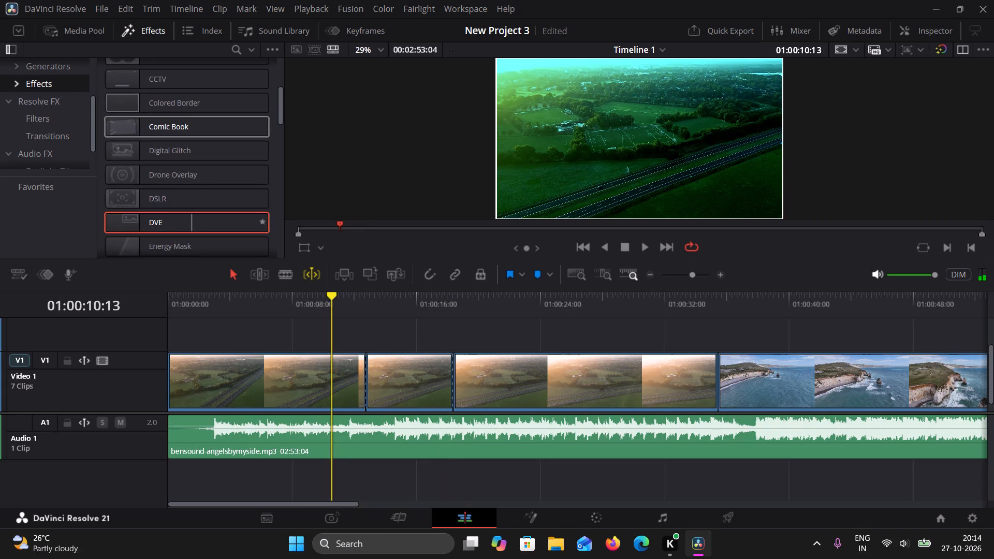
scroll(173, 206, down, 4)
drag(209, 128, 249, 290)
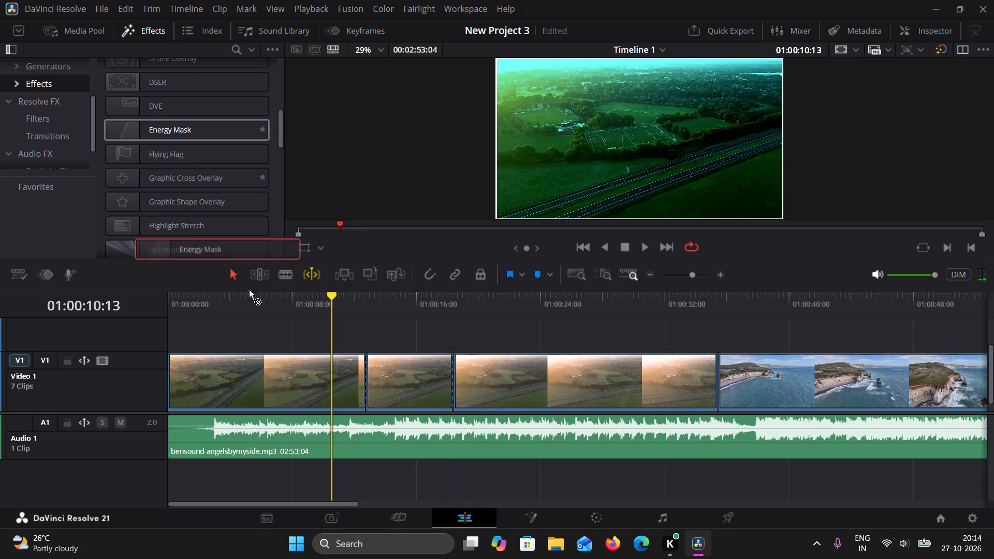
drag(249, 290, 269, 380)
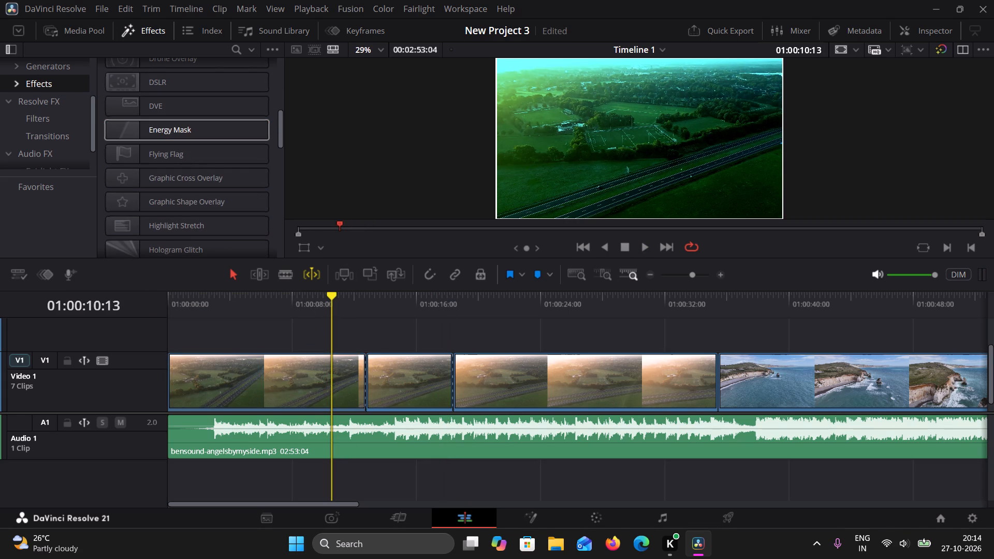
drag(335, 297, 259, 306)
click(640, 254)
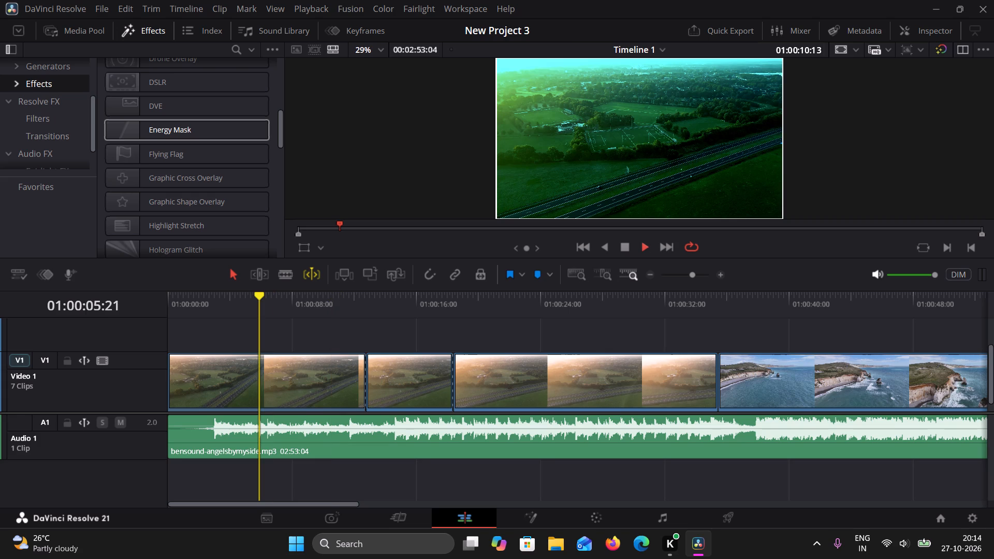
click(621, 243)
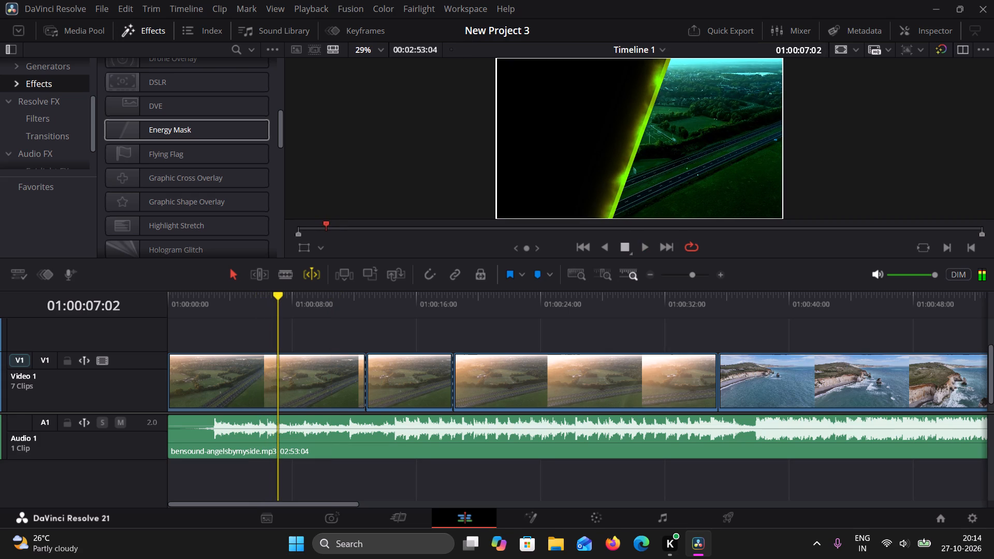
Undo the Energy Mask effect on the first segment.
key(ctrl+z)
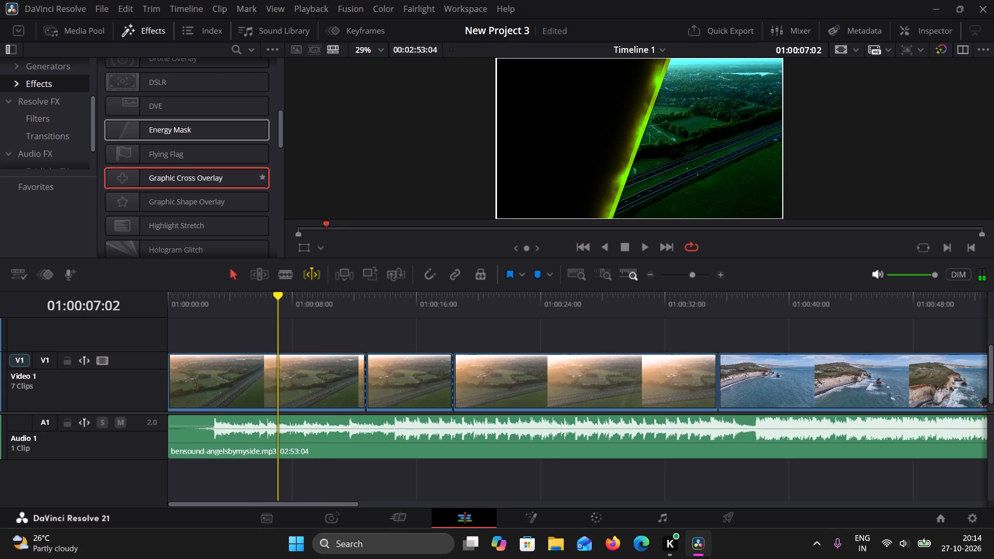
Browse the Fusion Effects list and preview effects such as Graphic Cross Overlay, Hologram Glitch and Pen Stroke Line on the footage.
scroll(213, 166, up, 1)
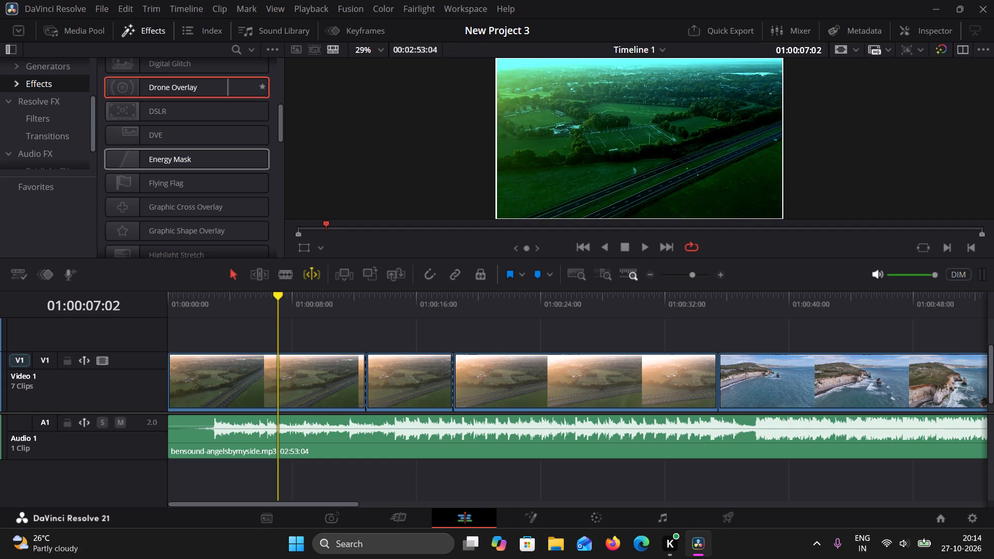
scroll(228, 93, up, 1)
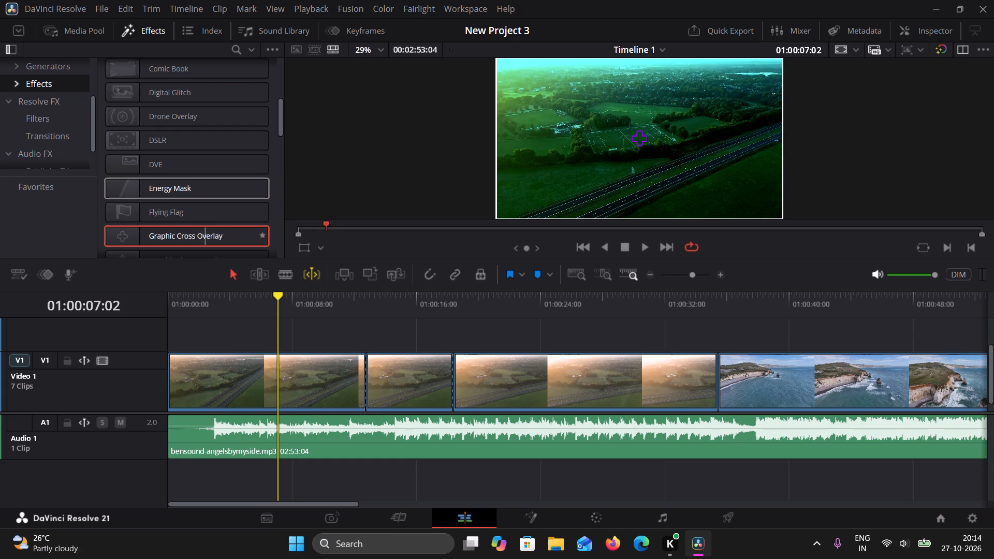
scroll(205, 238, down, 2)
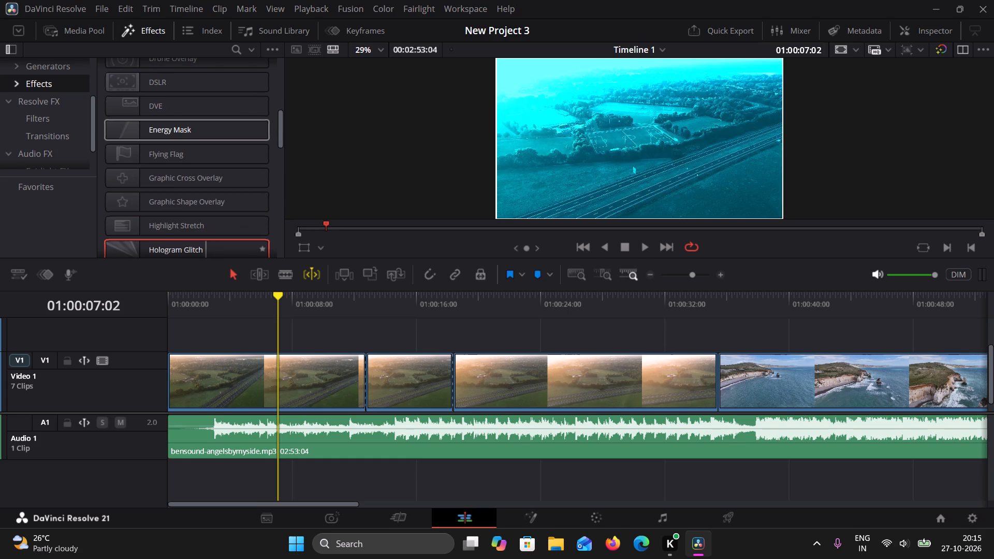
scroll(206, 243, down, 3)
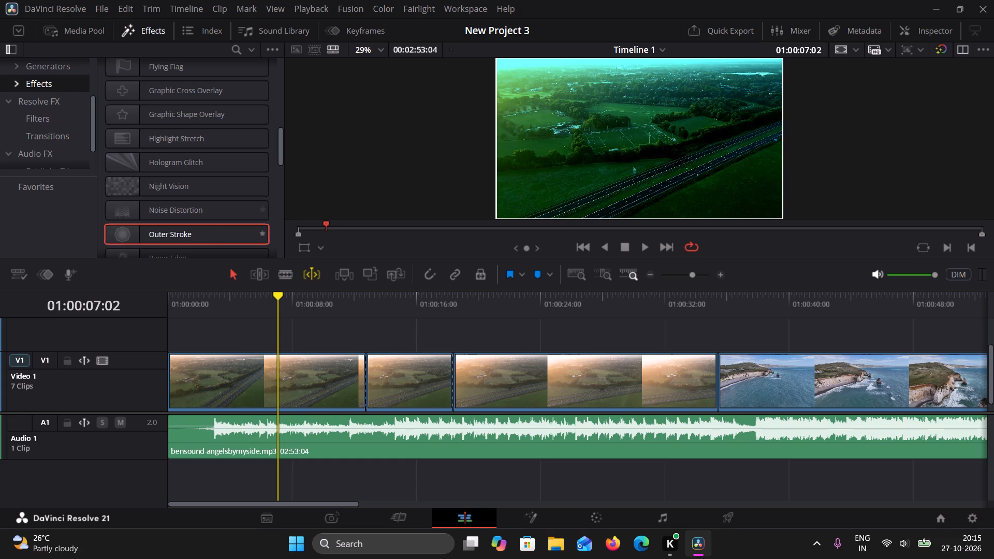
scroll(214, 228, down, 3)
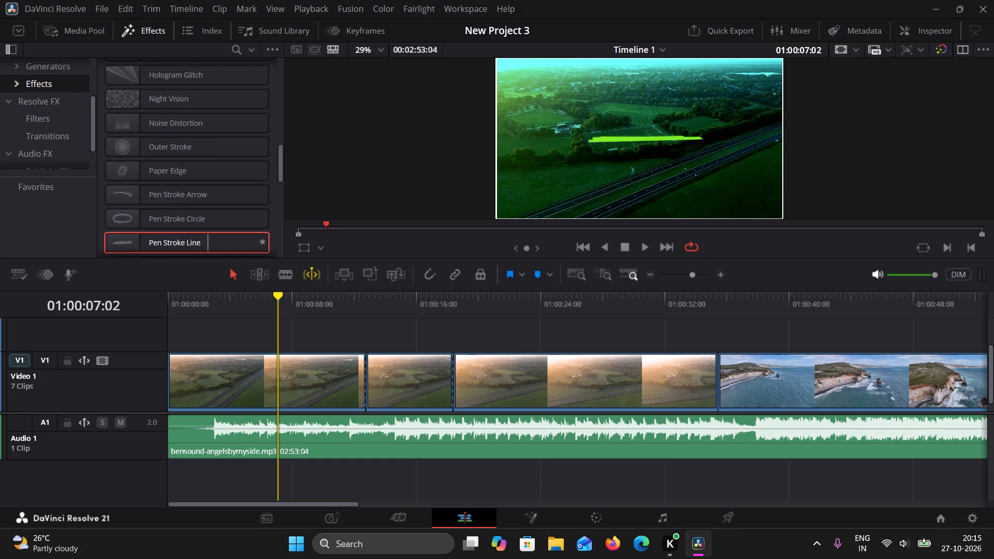
scroll(208, 245, down, 4)
scroll(208, 245, up, 2)
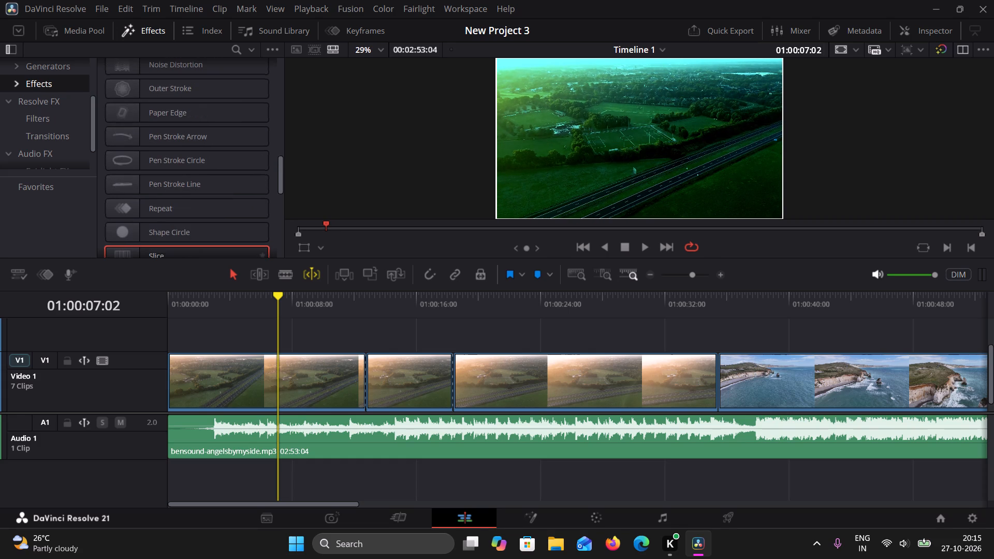
scroll(208, 245, up, 12)
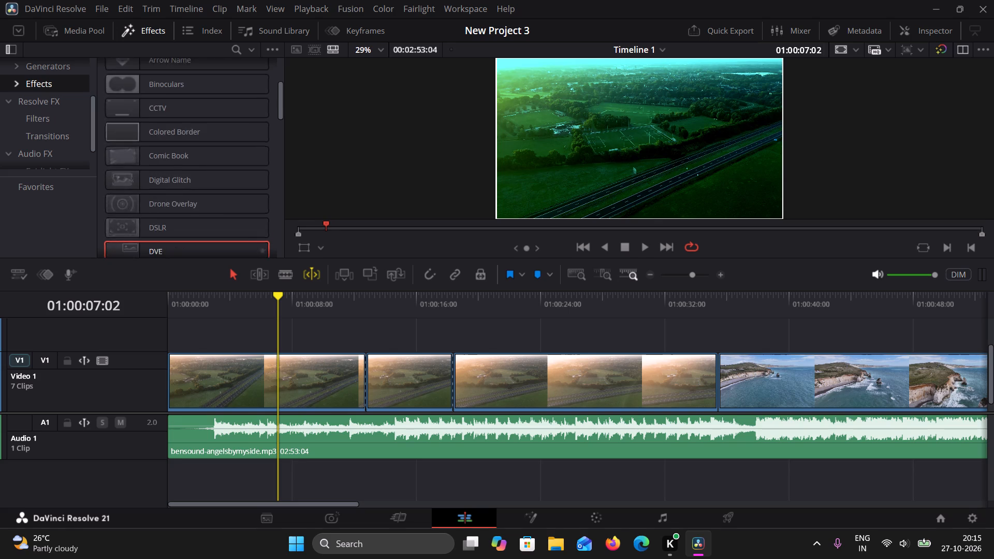
scroll(208, 245, up, 17)
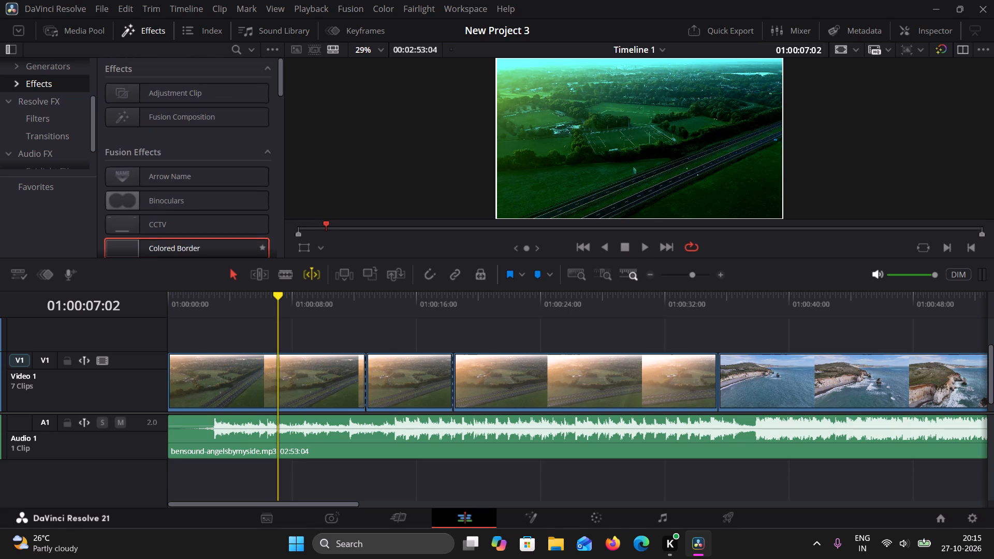
Look through the Resolve FX filters, from the Film Emulation group through Generate, Key, Light and OpenColorIO to Refine.
click(94, 163)
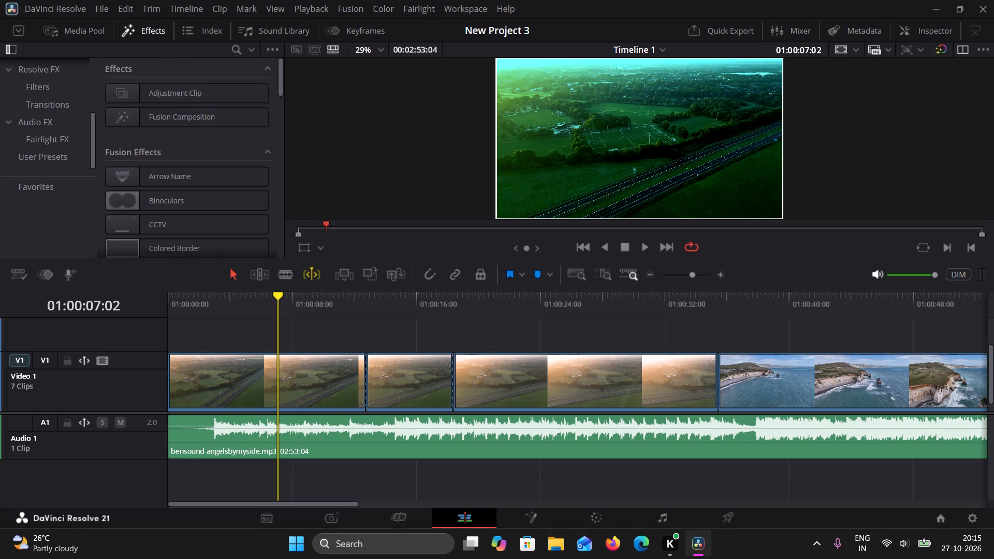
drag(94, 163, 92, 151)
click(54, 111)
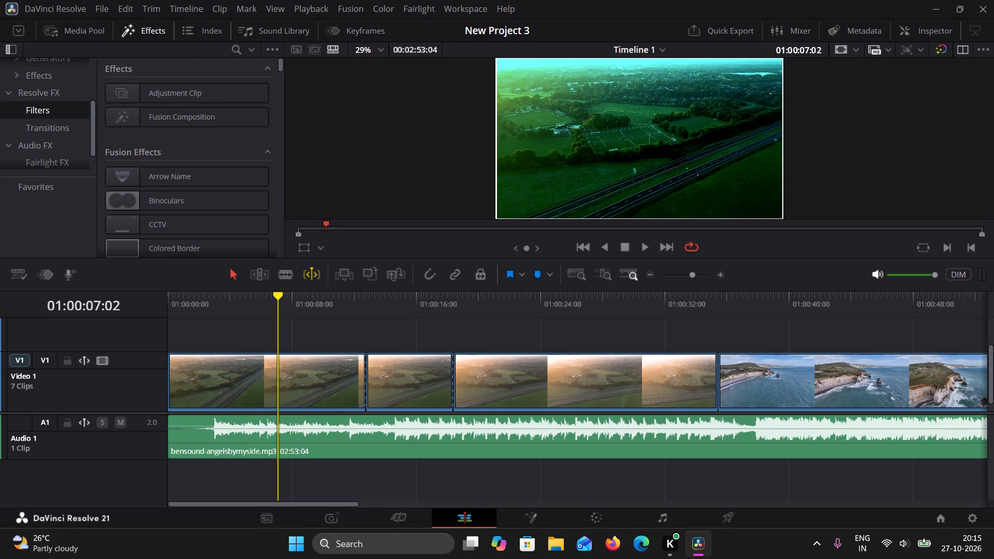
scroll(153, 162, down, 16)
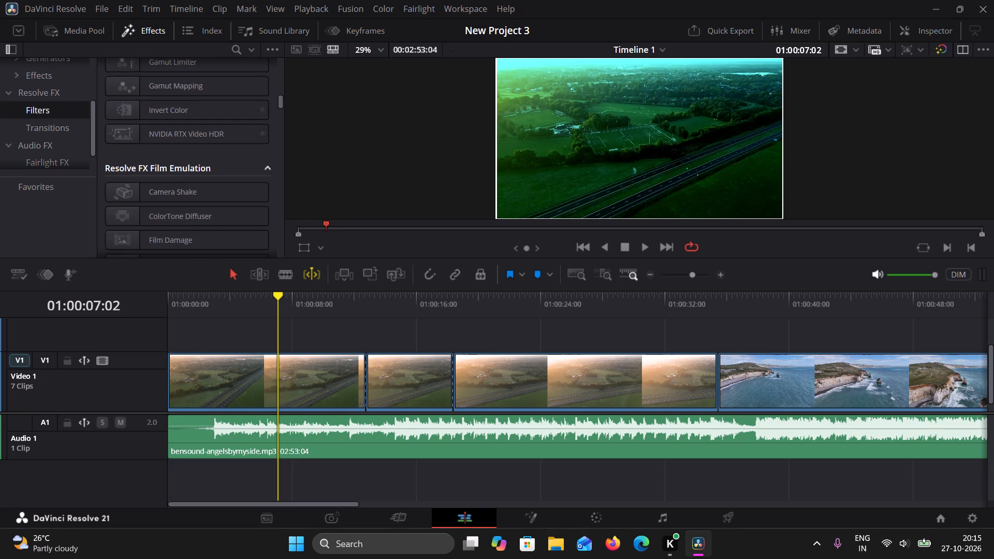
scroll(154, 162, down, 5)
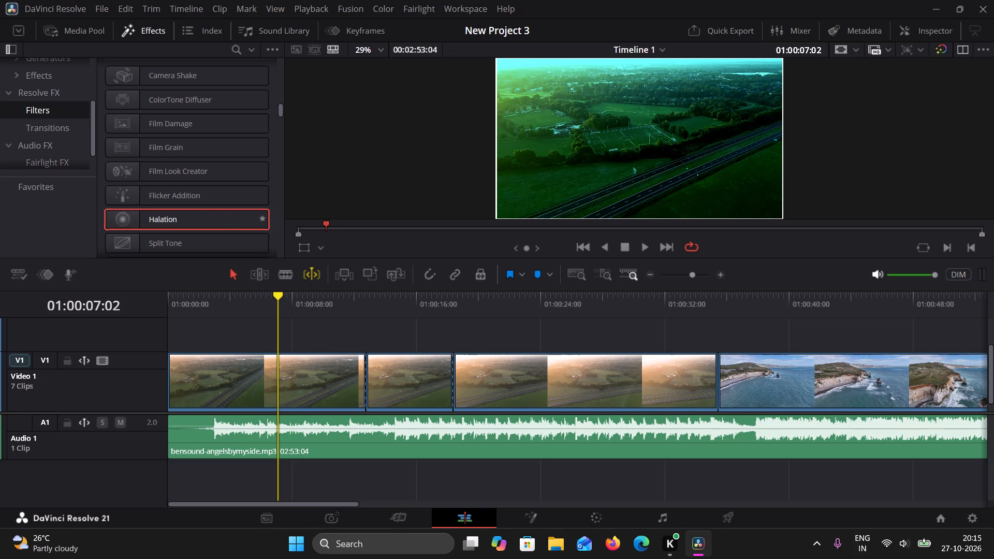
scroll(209, 221, down, 5)
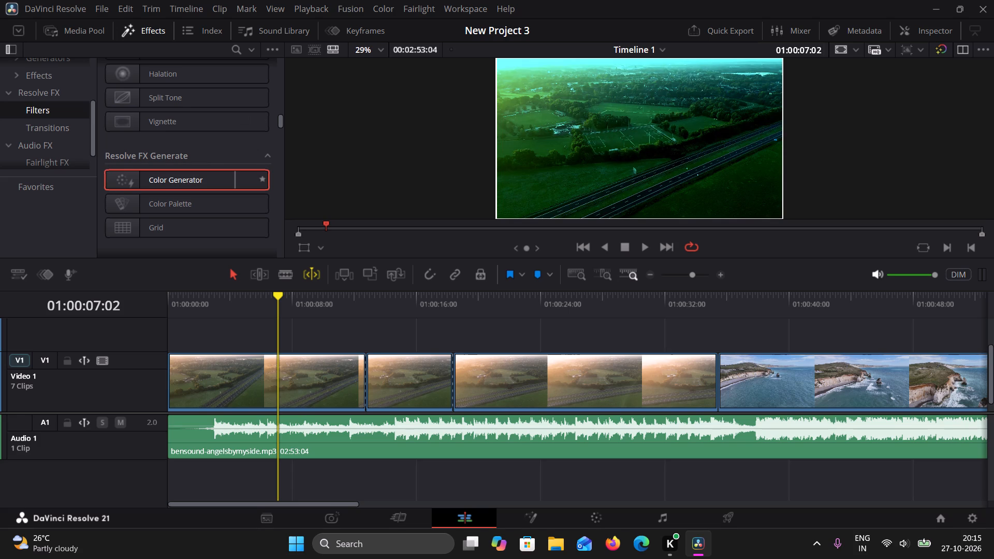
scroll(230, 245, down, 4)
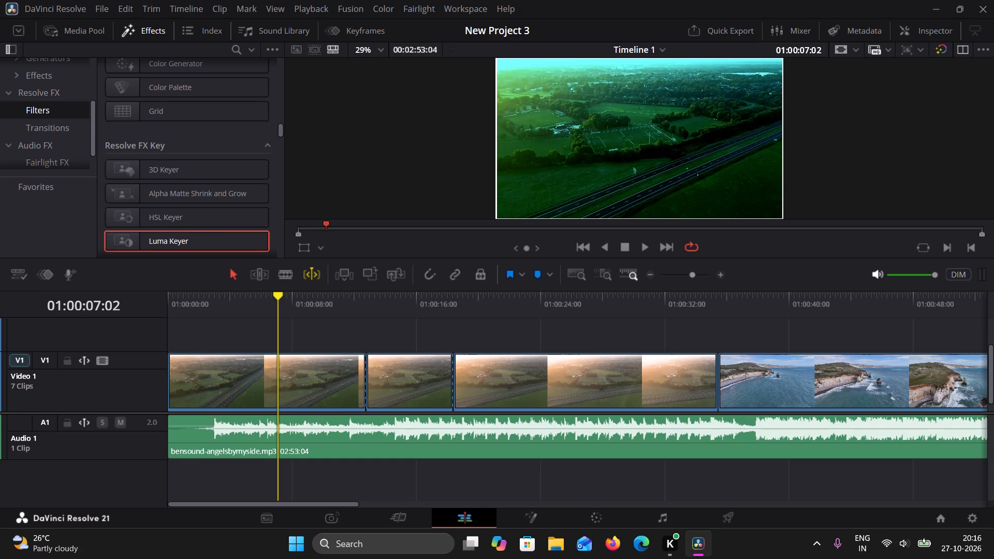
scroll(222, 239, down, 4)
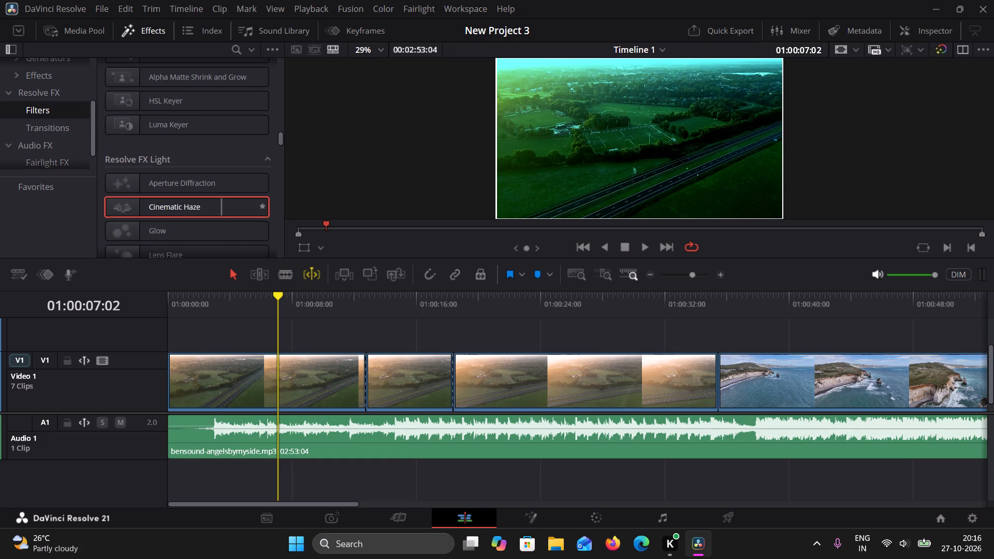
scroll(228, 189, down, 5)
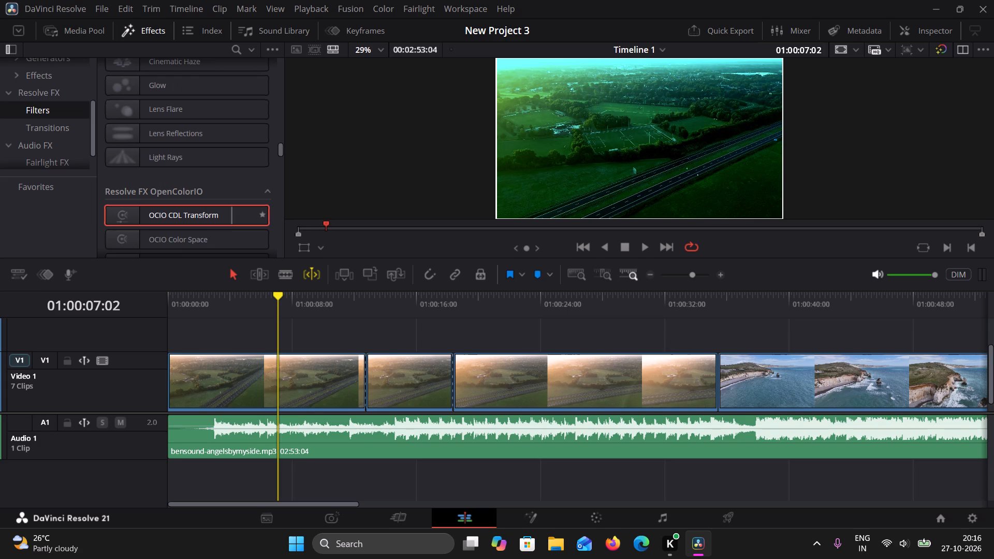
scroll(231, 211, down, 4)
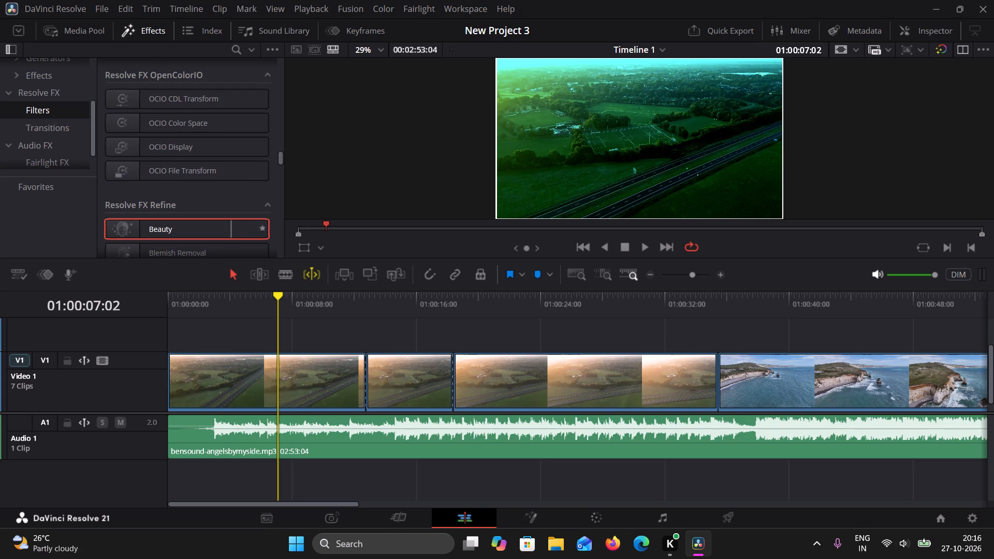
Look over the Resolve FX transitions and the Cross Fade audio transitions.
click(64, 133)
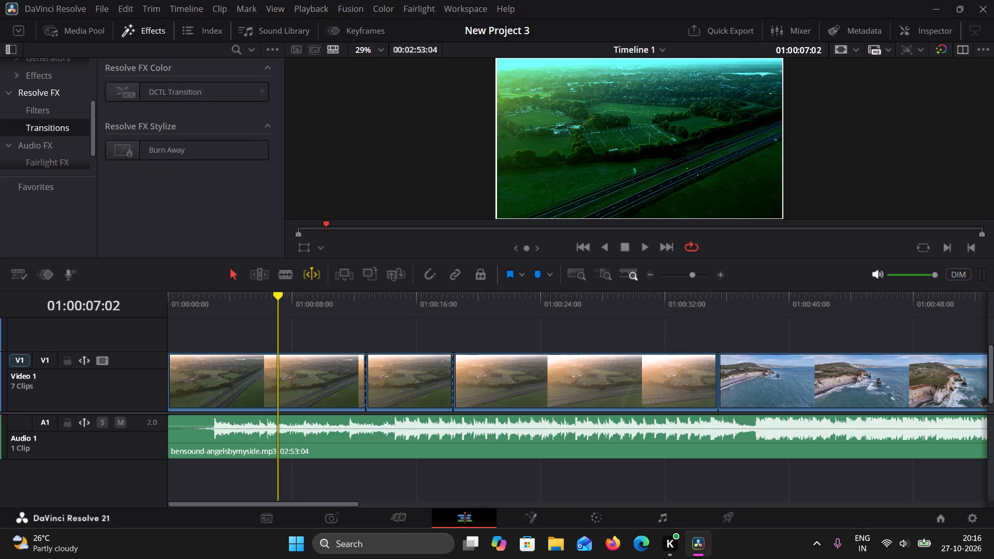
scroll(62, 79, up, 5)
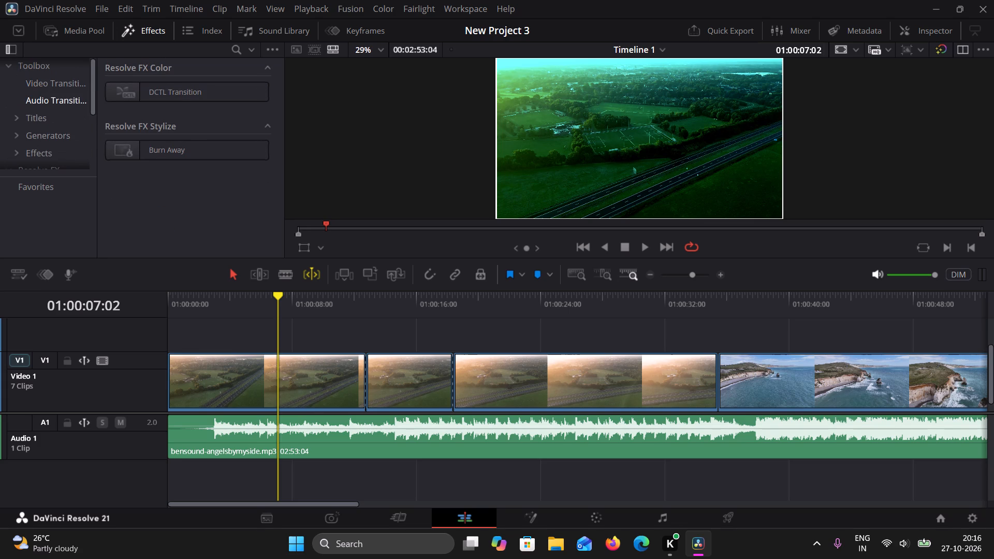
click(60, 98)
click(178, 111)
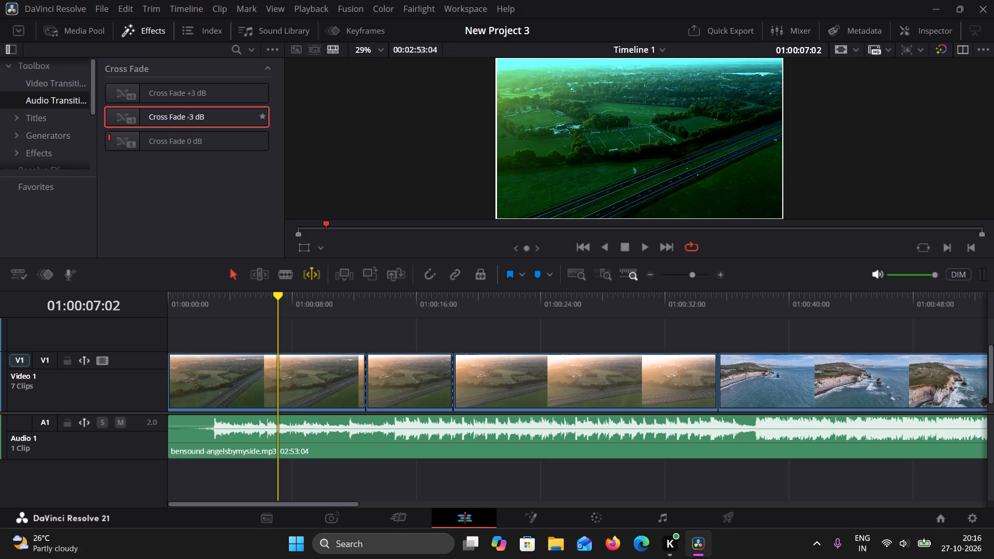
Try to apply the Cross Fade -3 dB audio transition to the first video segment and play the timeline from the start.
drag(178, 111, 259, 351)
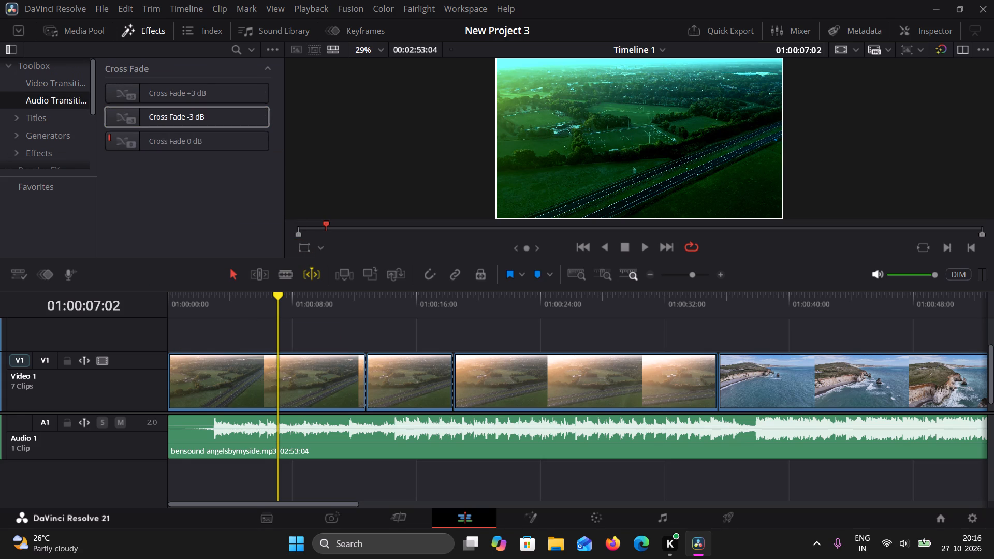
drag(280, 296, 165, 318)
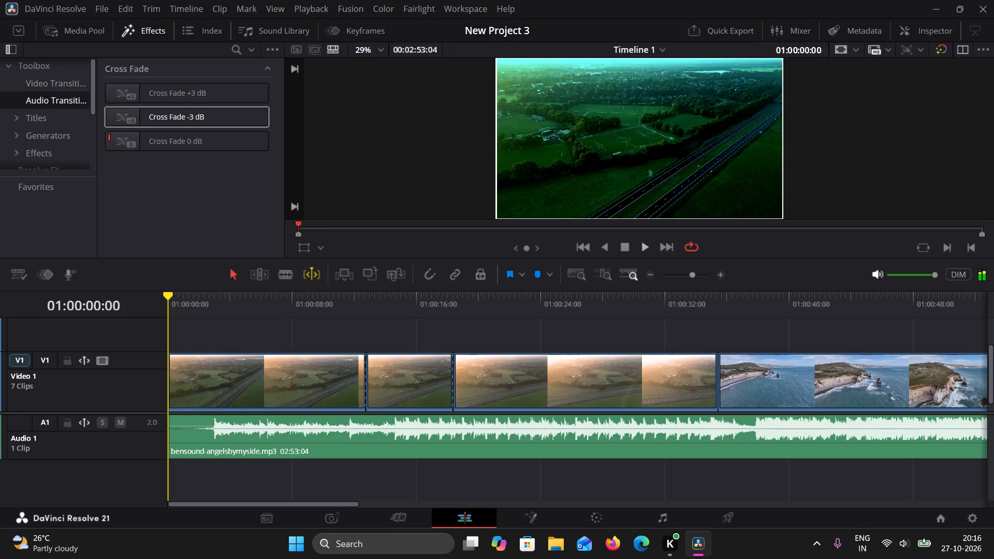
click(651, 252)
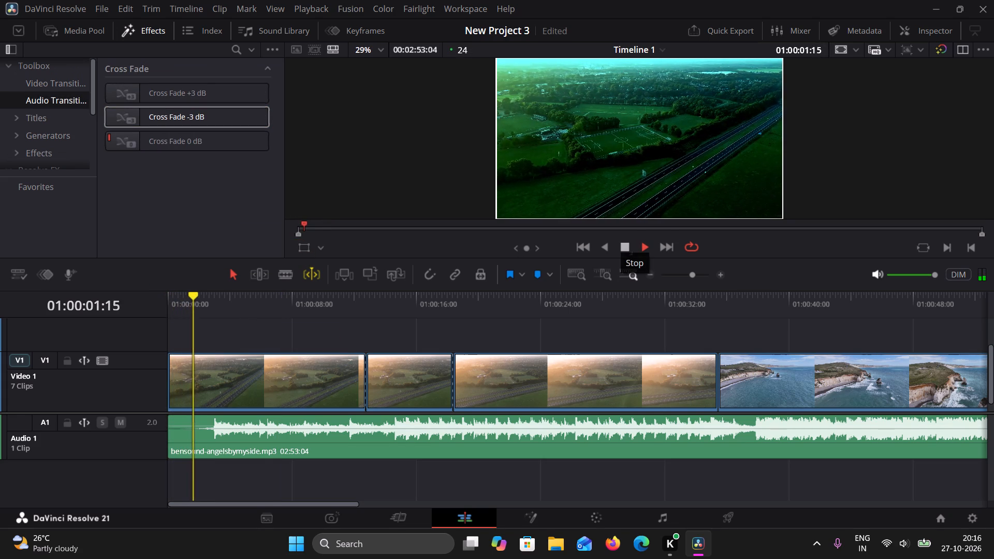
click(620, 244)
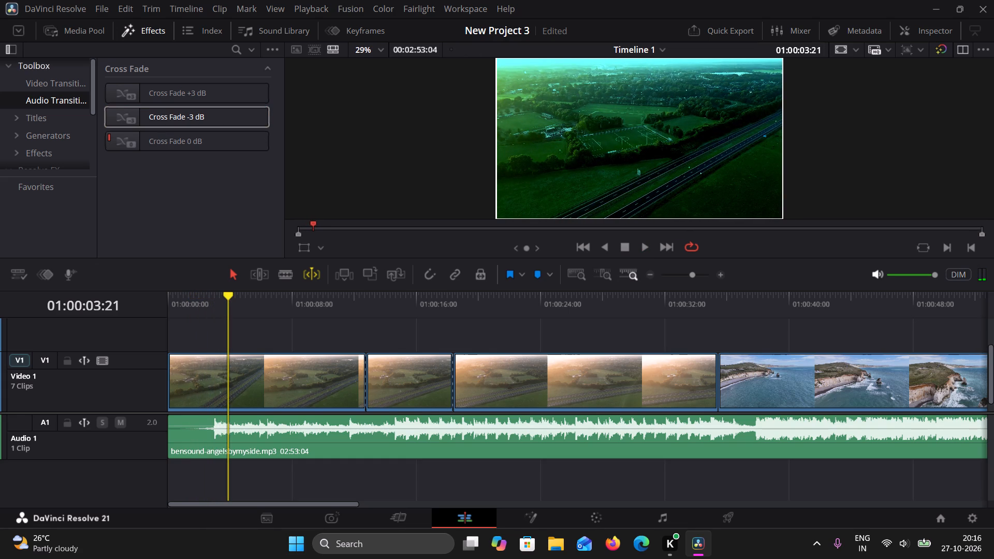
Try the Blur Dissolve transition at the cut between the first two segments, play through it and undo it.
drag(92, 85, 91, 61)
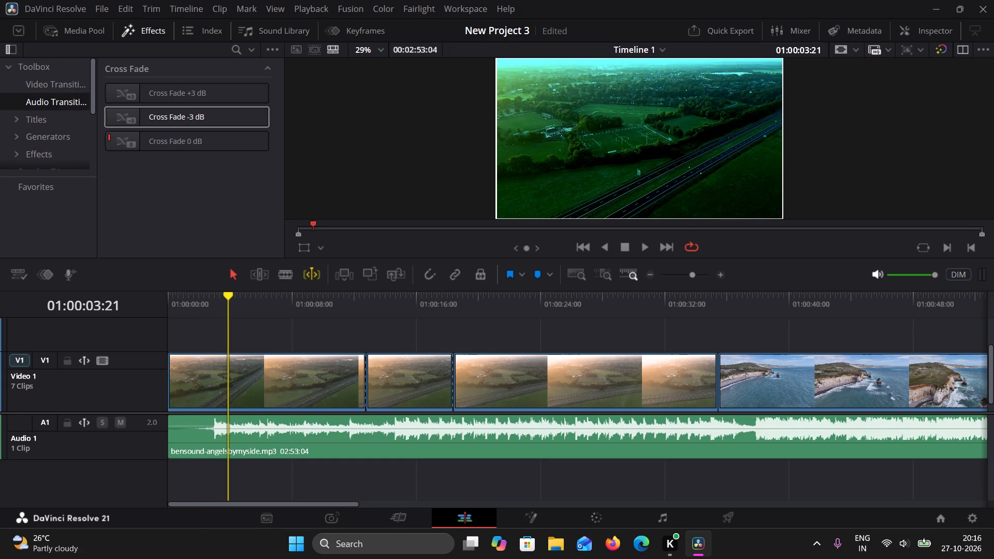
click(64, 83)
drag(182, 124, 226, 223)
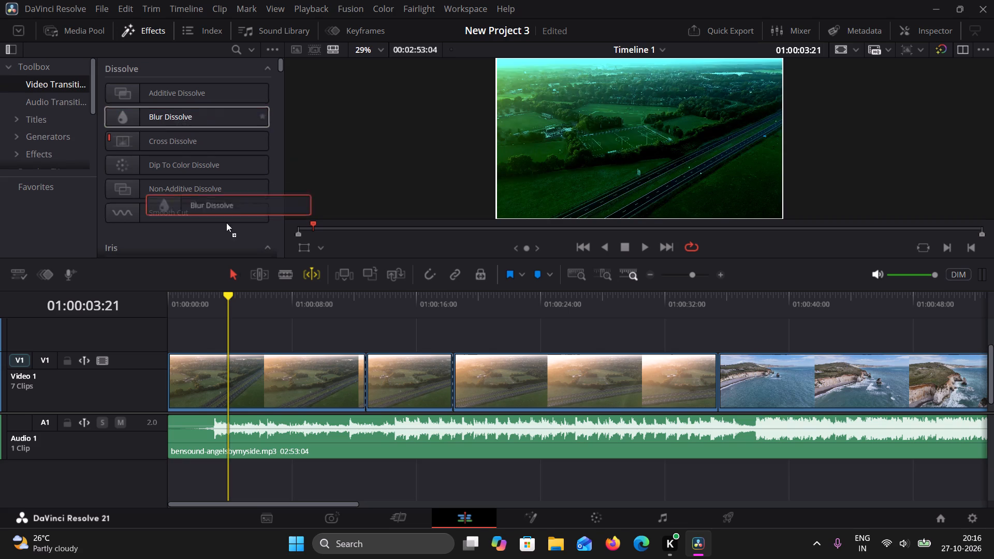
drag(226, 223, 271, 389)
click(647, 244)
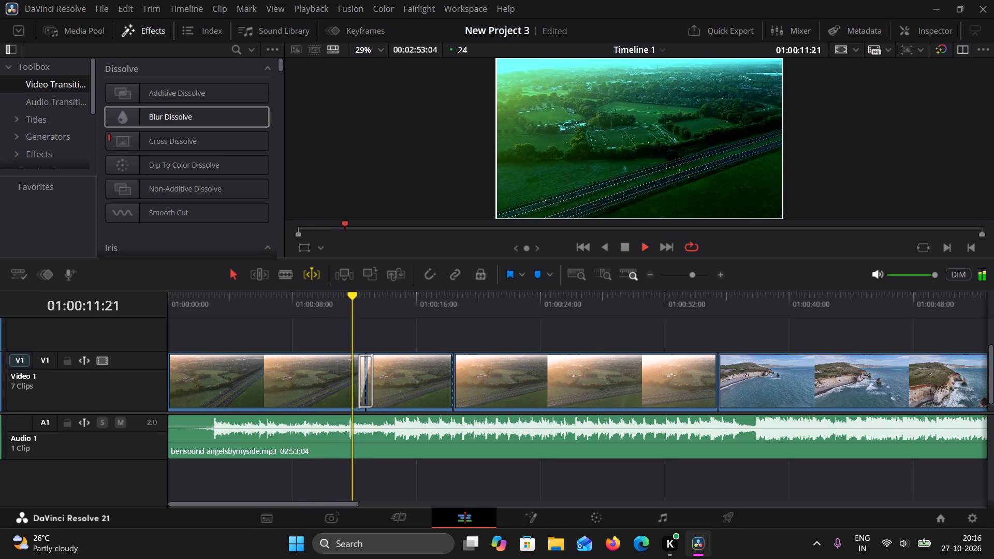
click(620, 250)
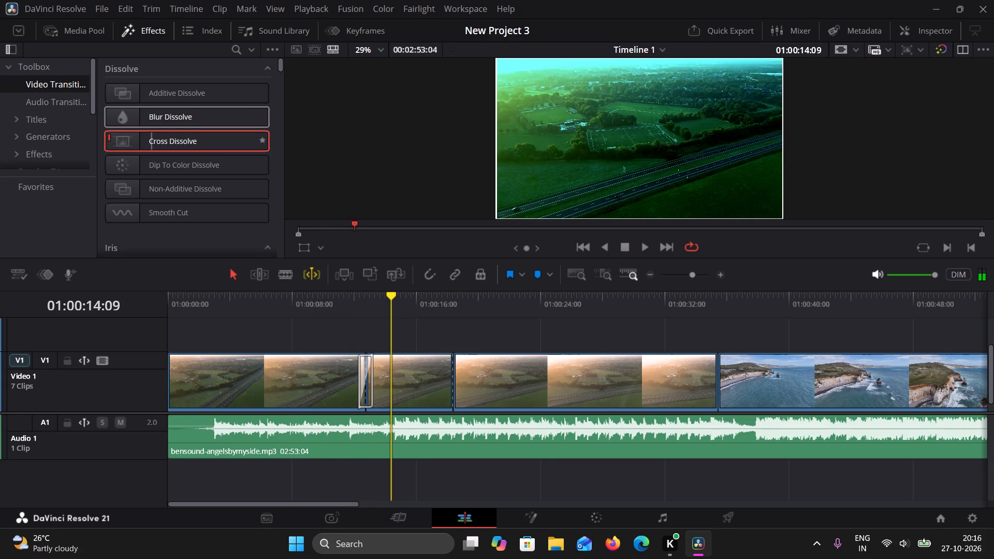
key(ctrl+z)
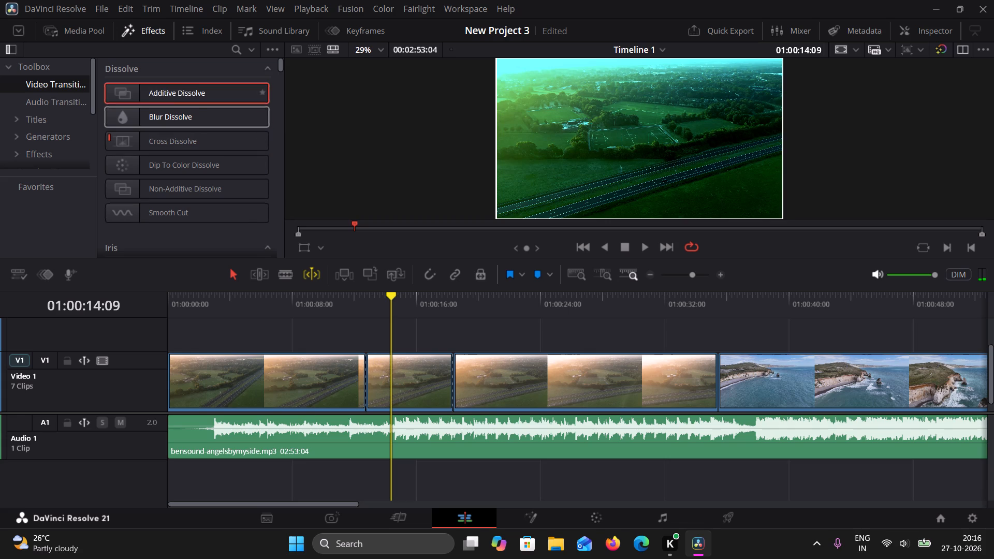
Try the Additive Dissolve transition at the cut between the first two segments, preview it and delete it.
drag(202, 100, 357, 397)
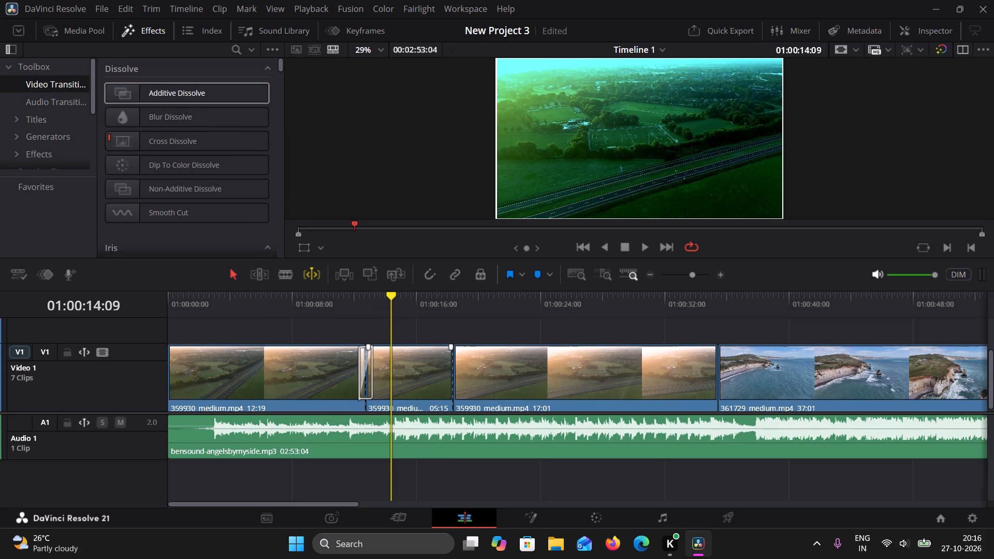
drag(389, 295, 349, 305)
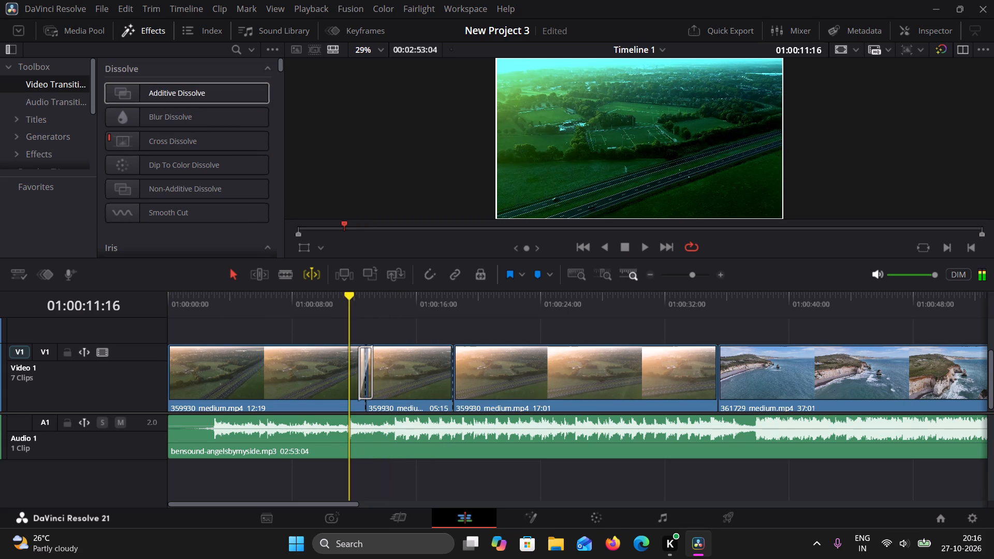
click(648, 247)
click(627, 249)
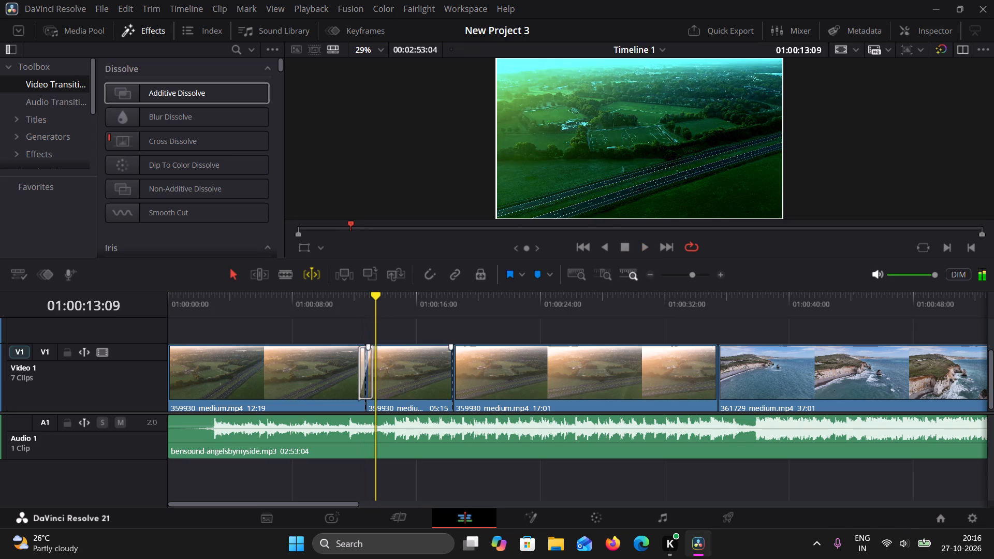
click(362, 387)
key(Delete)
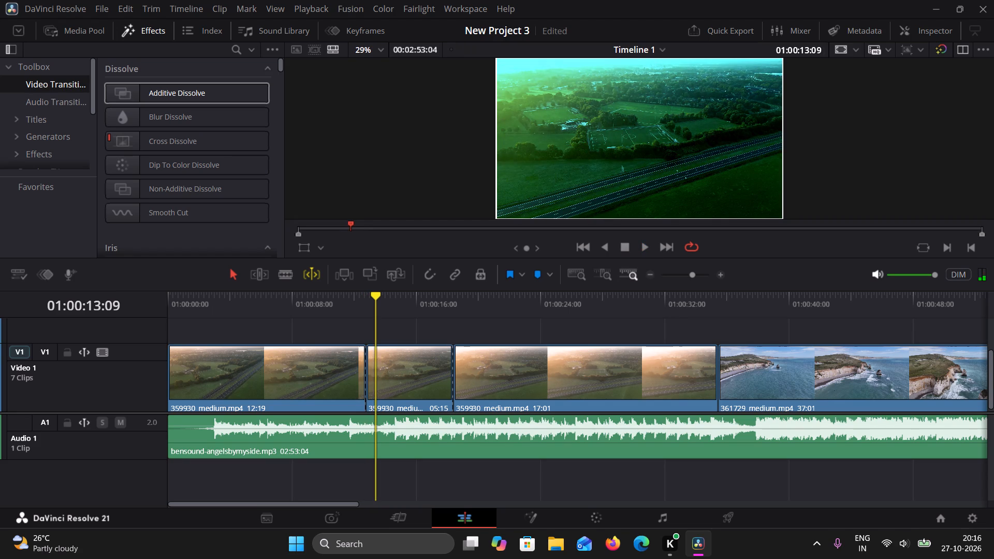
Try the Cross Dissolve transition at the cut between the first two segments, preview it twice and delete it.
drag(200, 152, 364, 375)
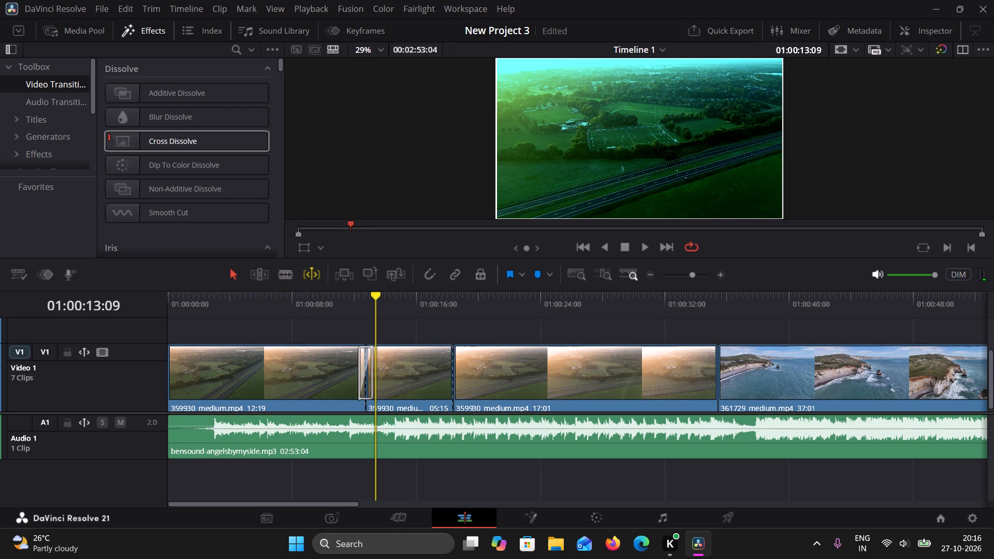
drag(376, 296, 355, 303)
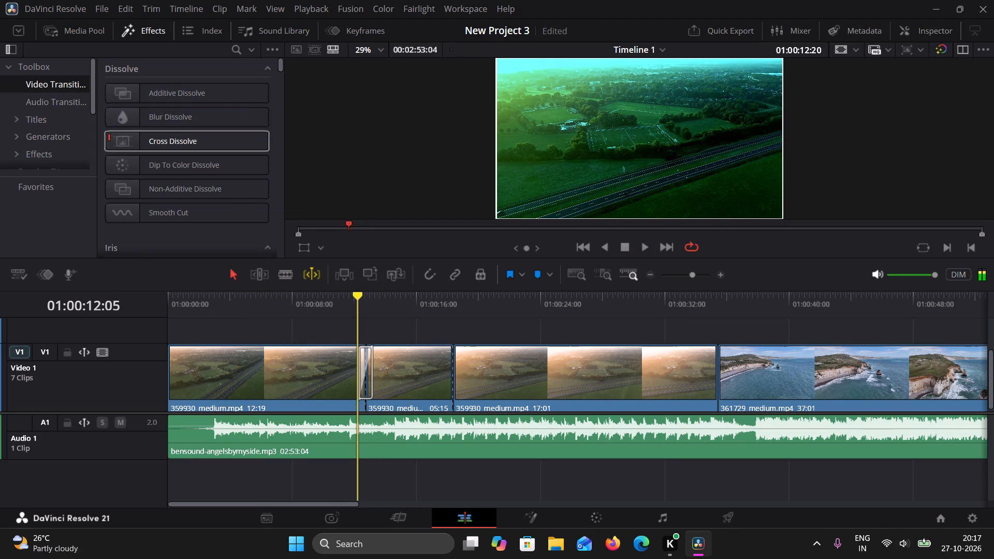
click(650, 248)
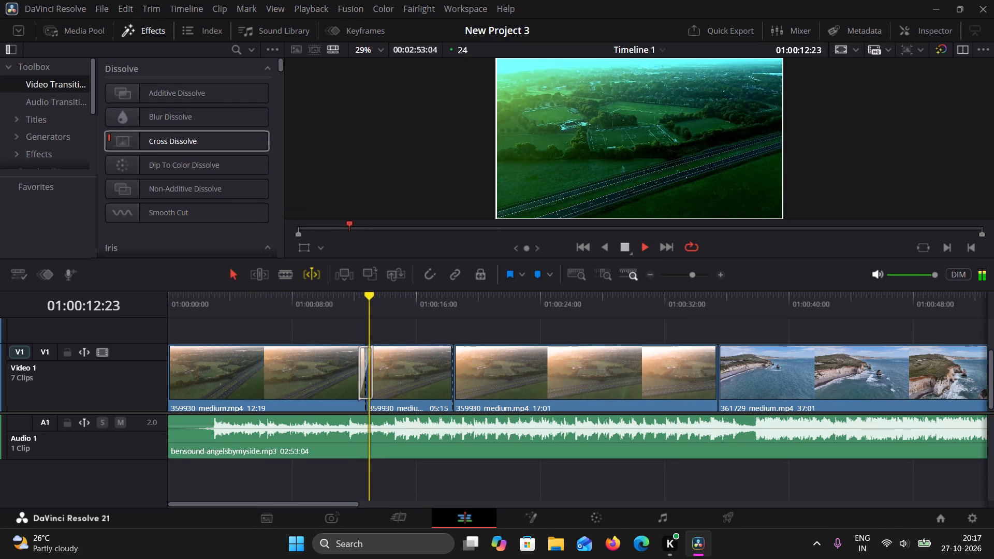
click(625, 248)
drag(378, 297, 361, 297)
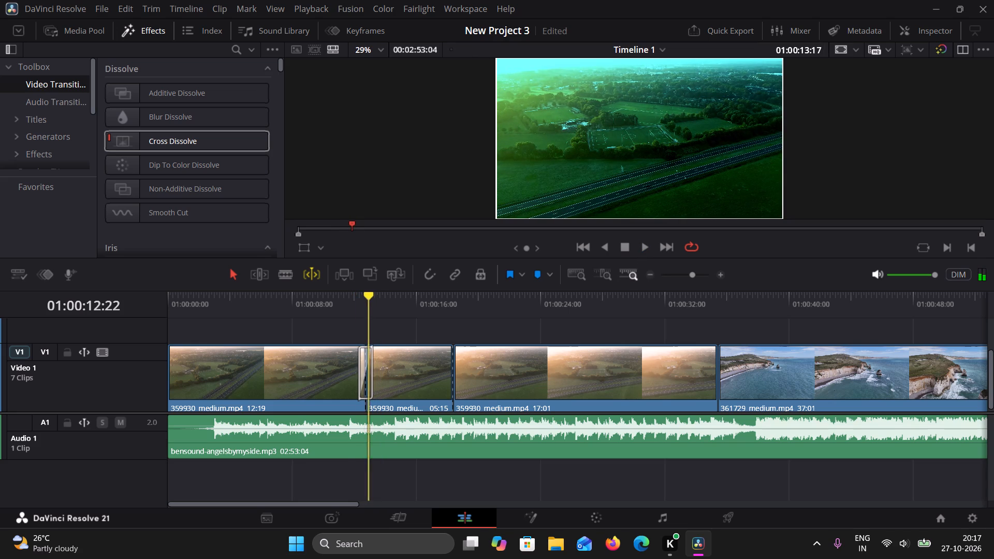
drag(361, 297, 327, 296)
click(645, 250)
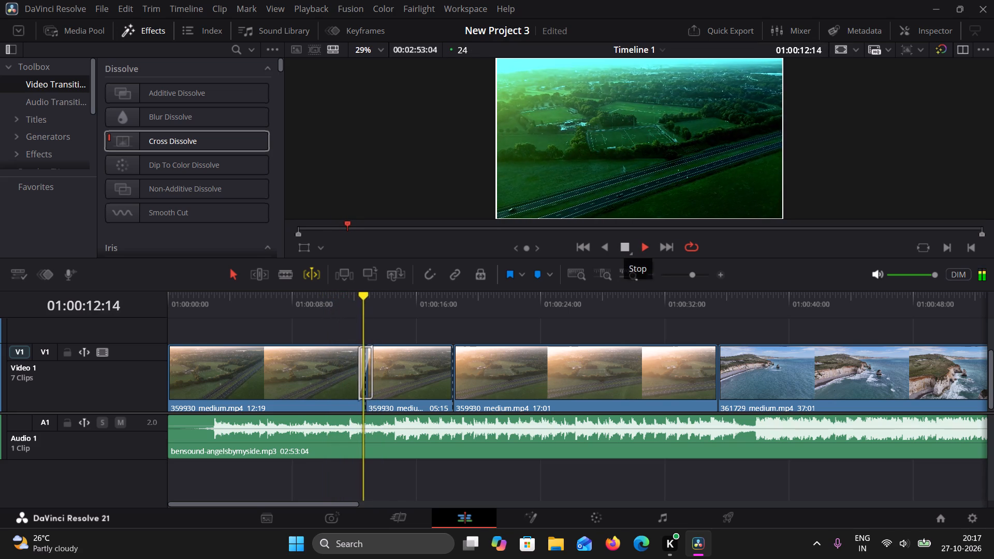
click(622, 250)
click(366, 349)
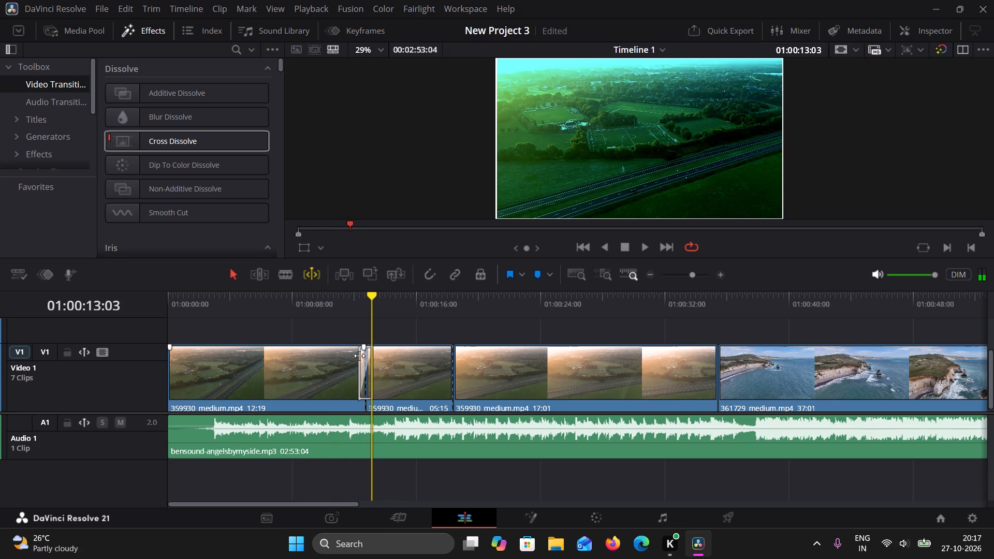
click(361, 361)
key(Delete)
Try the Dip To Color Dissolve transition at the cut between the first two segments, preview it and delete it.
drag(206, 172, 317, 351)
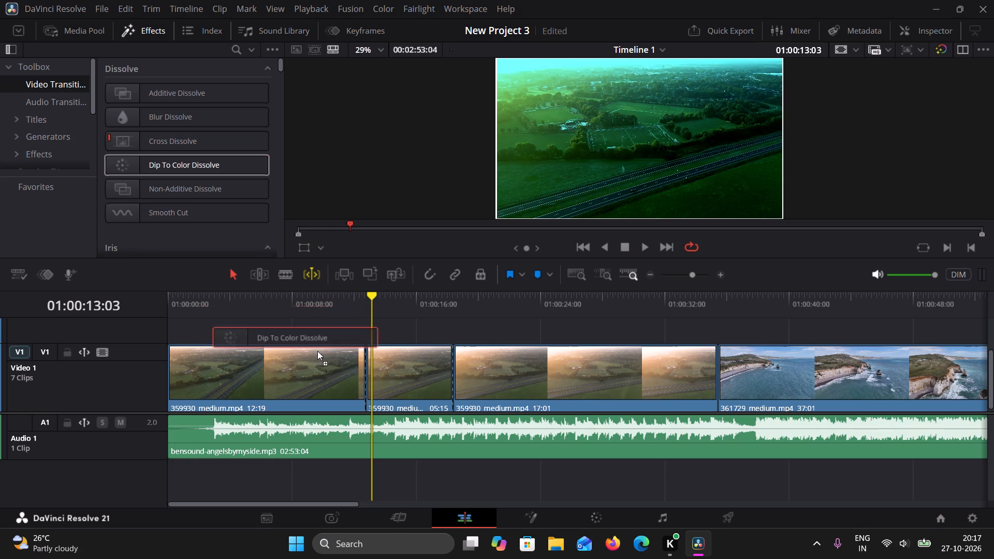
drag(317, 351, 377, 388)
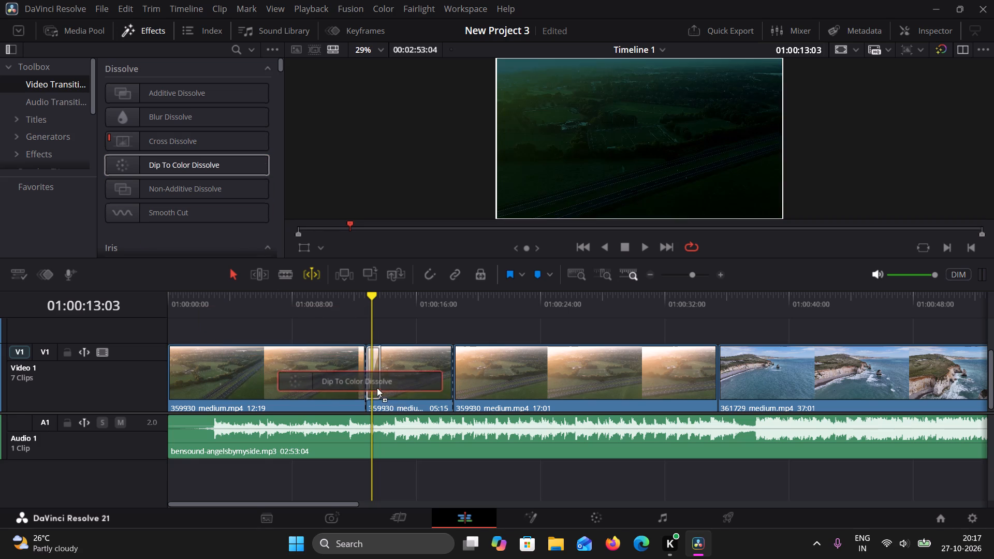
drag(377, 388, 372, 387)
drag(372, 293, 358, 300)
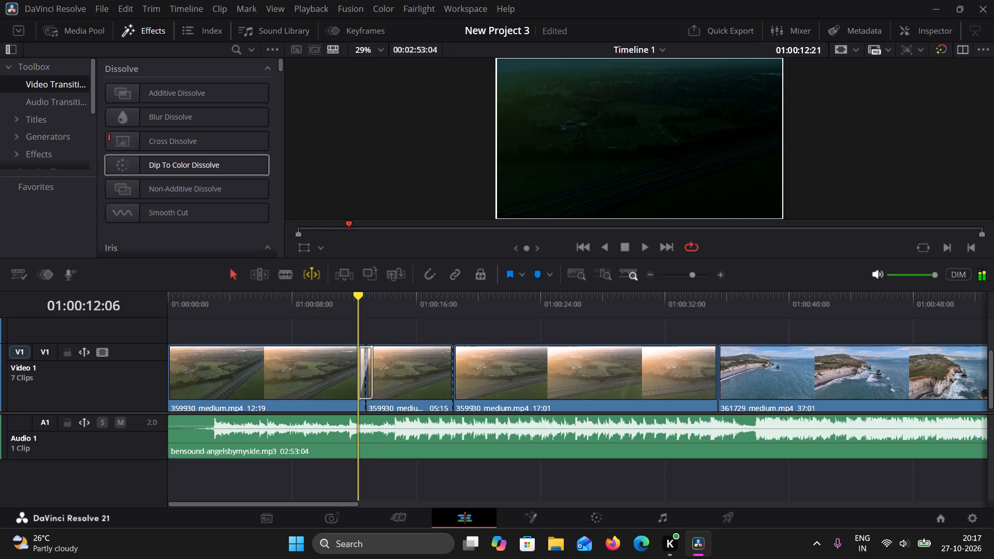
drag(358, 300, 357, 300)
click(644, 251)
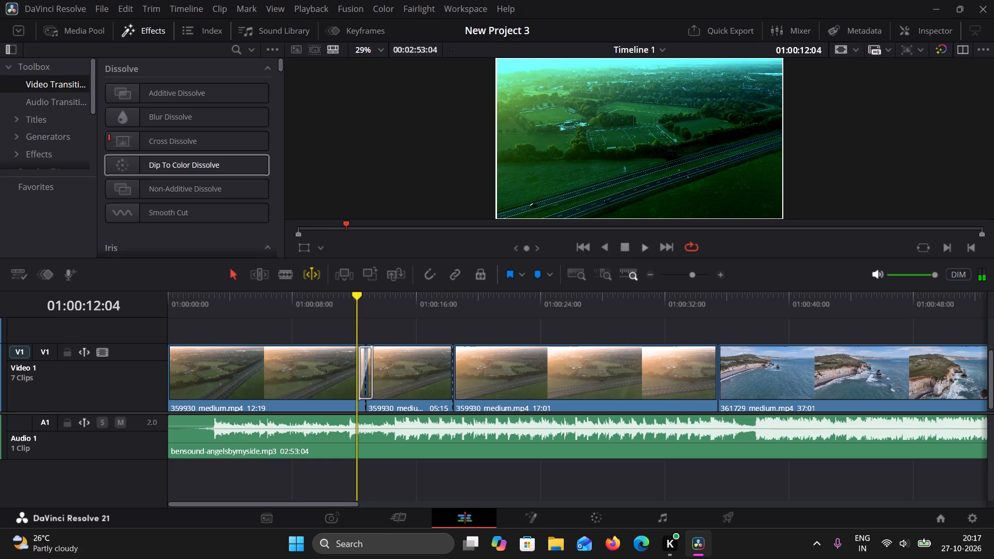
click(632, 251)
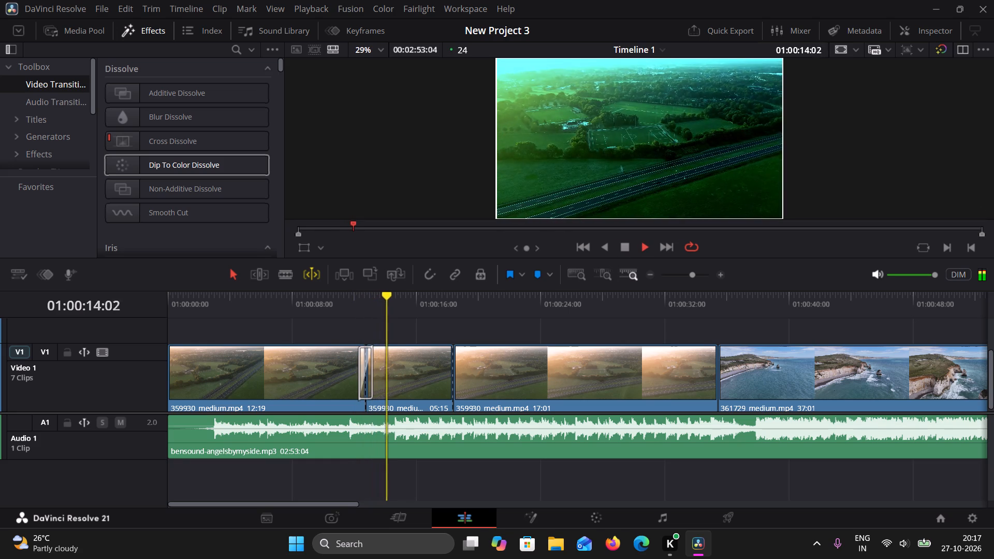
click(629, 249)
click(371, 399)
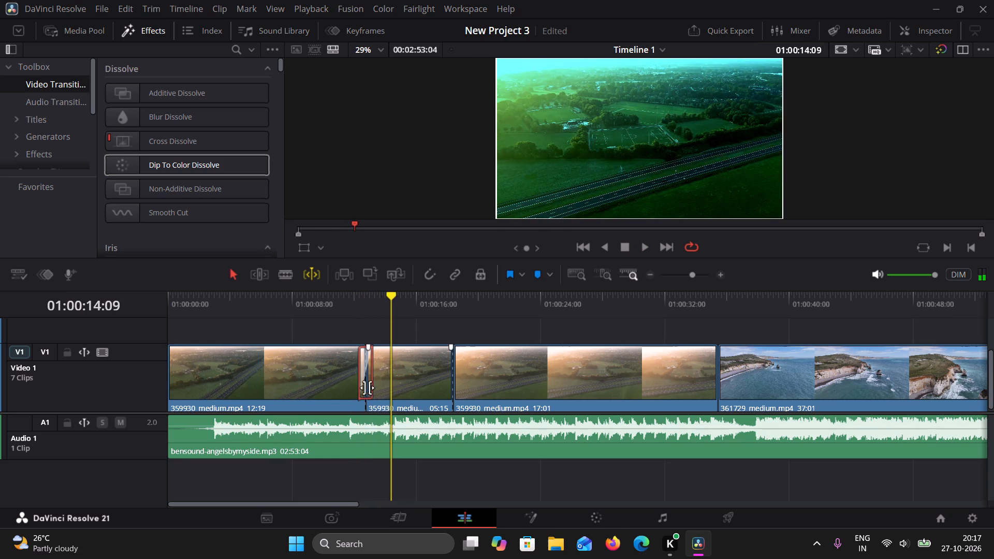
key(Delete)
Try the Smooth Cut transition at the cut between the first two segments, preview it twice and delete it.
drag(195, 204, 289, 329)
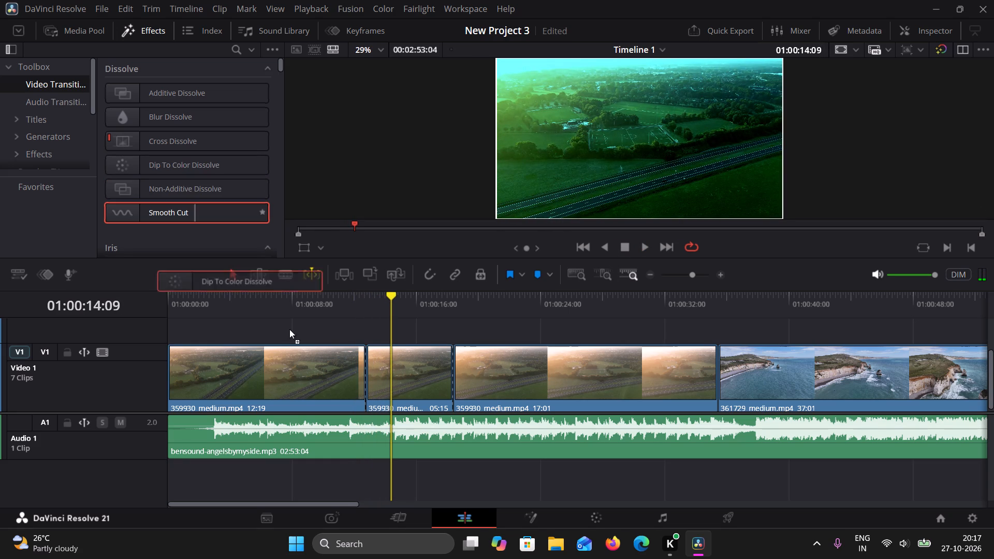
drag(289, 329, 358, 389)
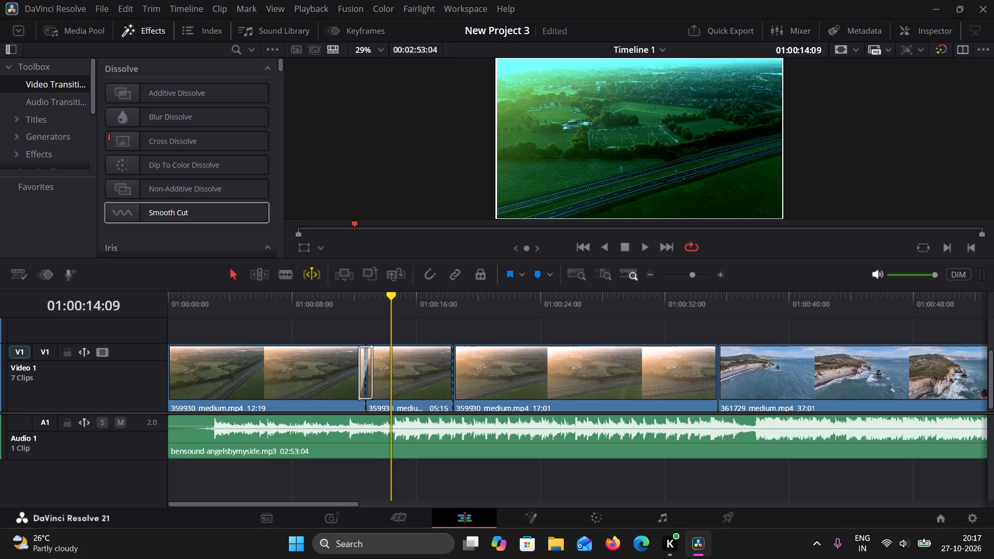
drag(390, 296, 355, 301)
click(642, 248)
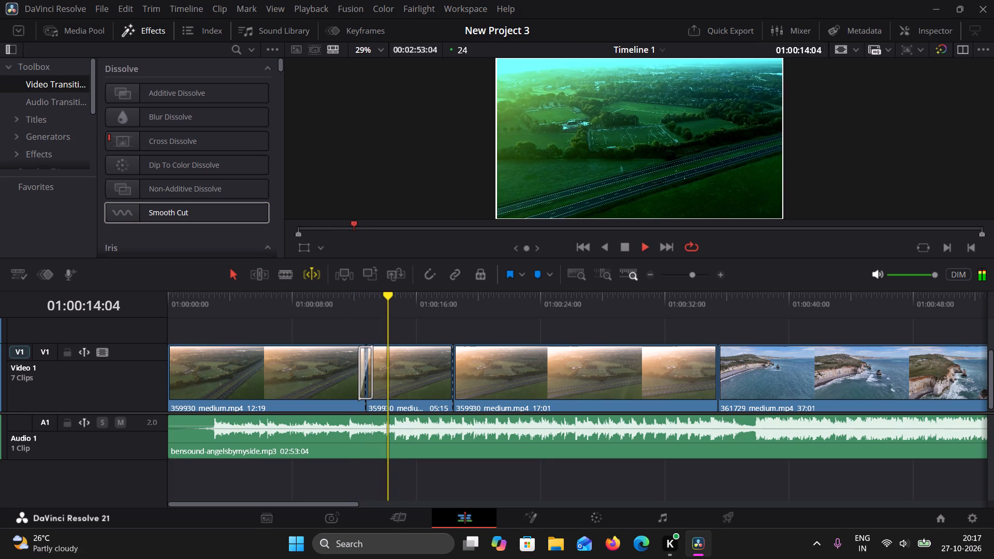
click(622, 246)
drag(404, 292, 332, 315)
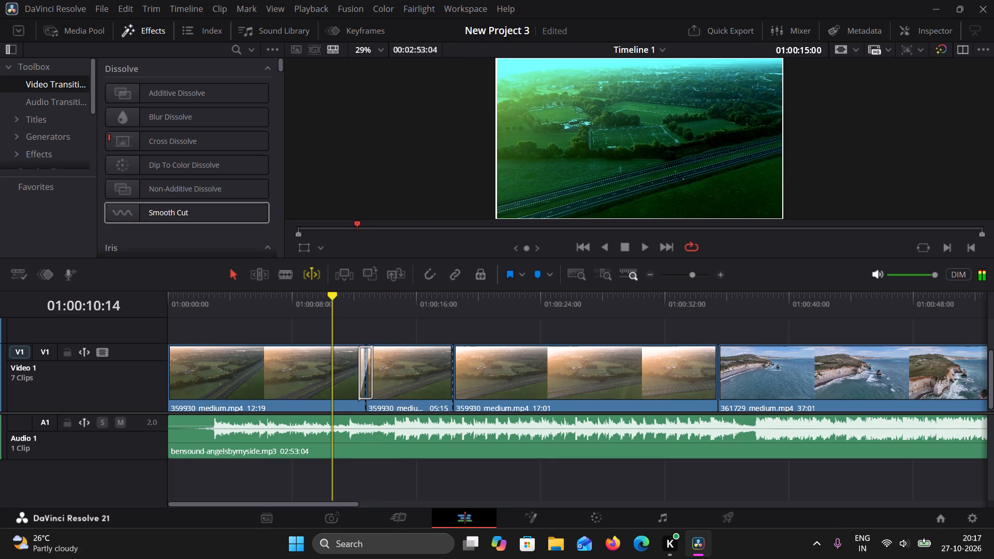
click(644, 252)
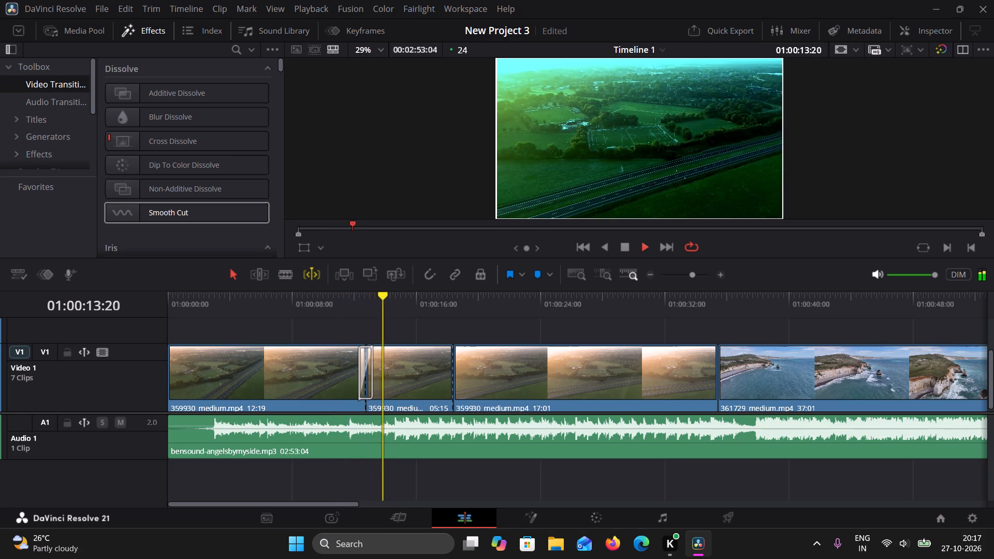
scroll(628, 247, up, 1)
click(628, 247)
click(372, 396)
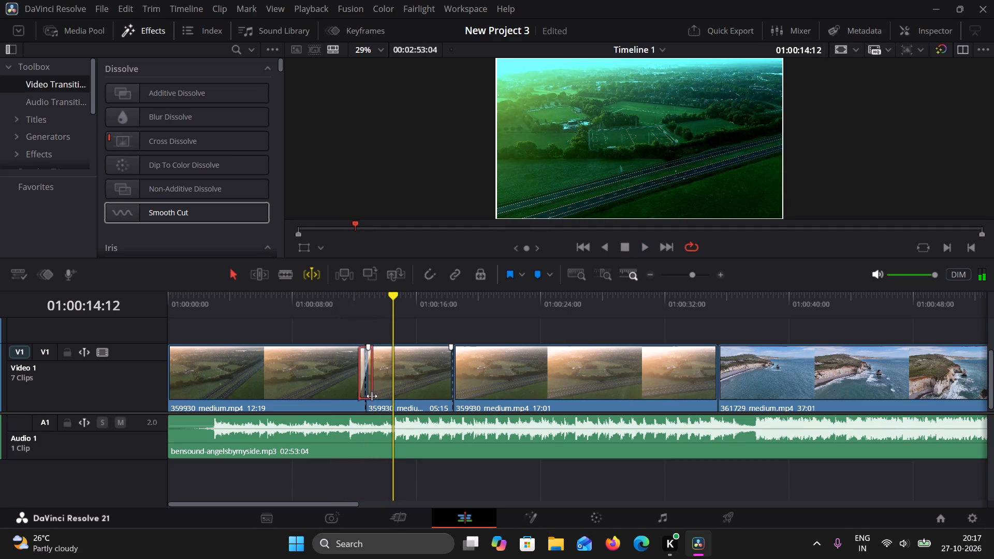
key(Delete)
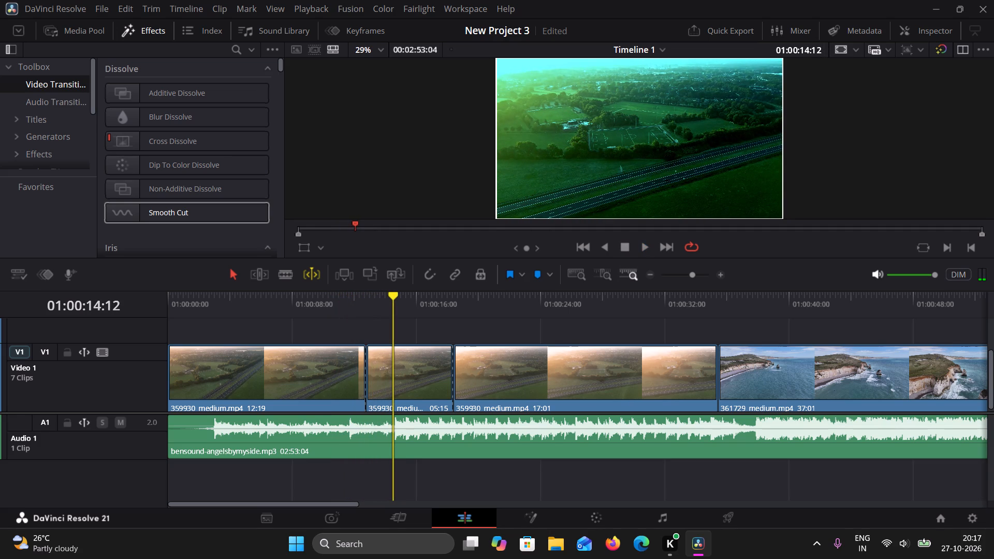
Add the Spiral Wipe transition at the cut between the first two segments and preview it.
scroll(198, 208, down, 9)
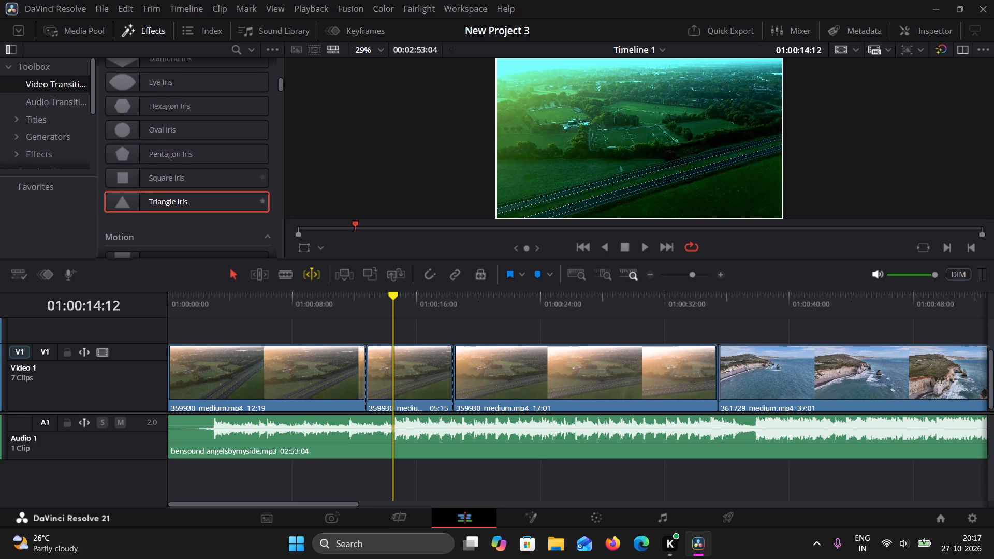
scroll(198, 208, down, 12)
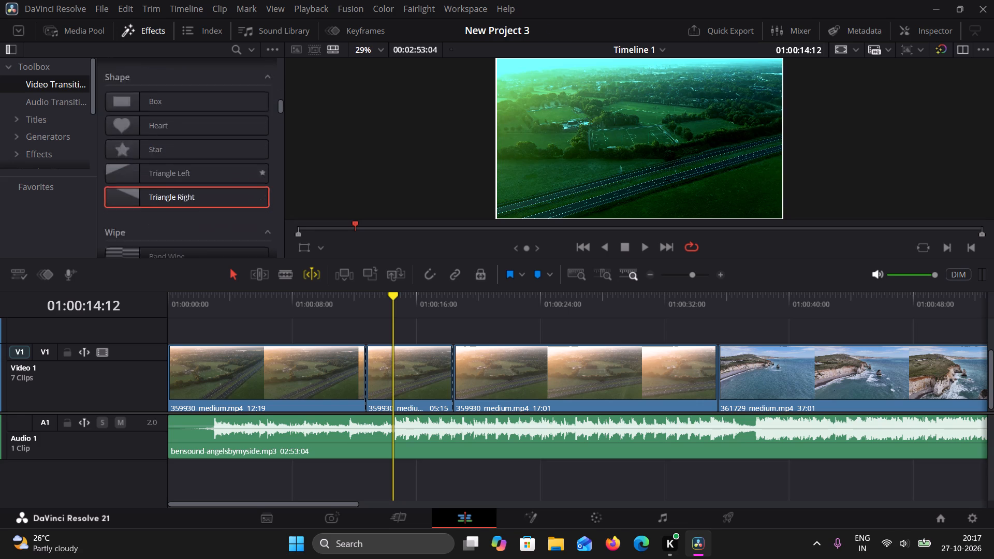
scroll(198, 208, down, 5)
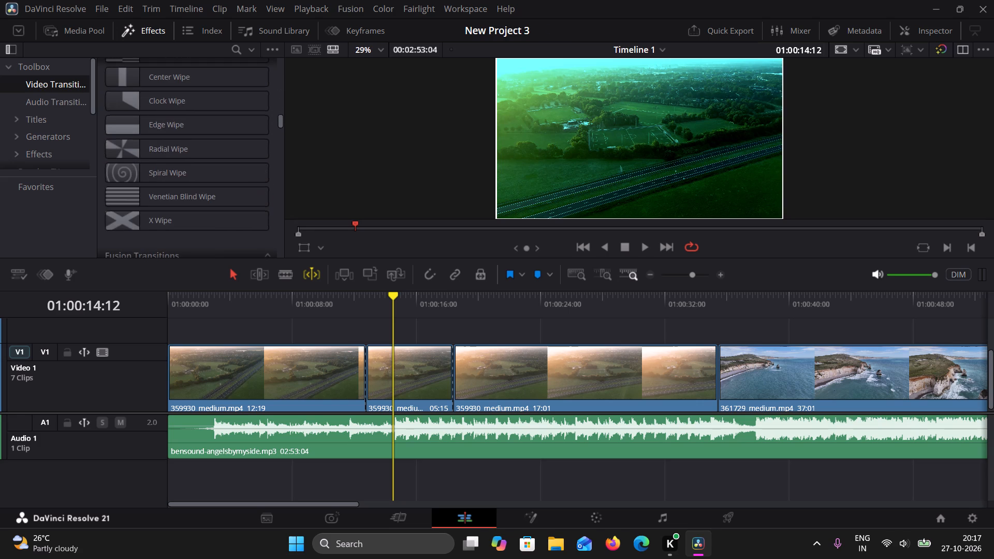
scroll(198, 208, down, 3)
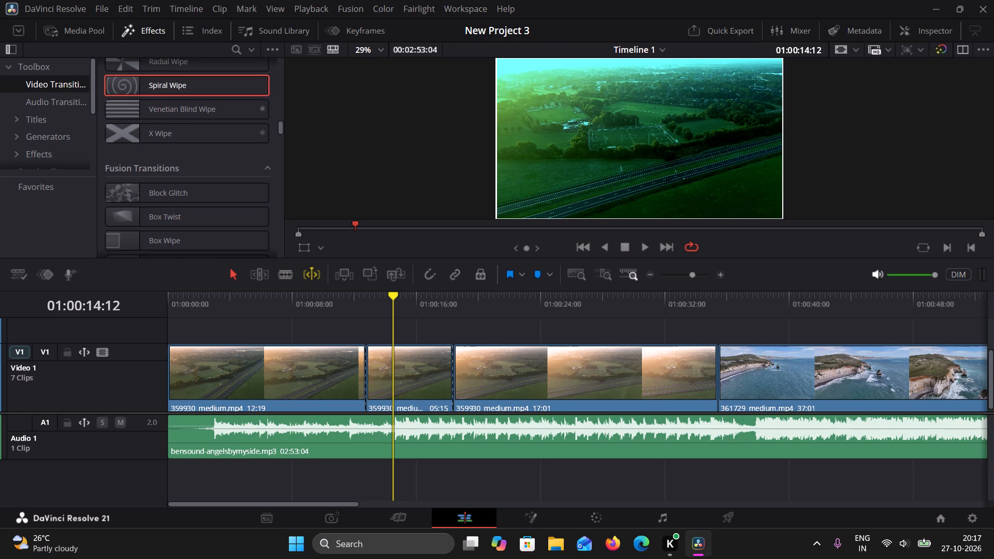
drag(195, 81, 352, 375)
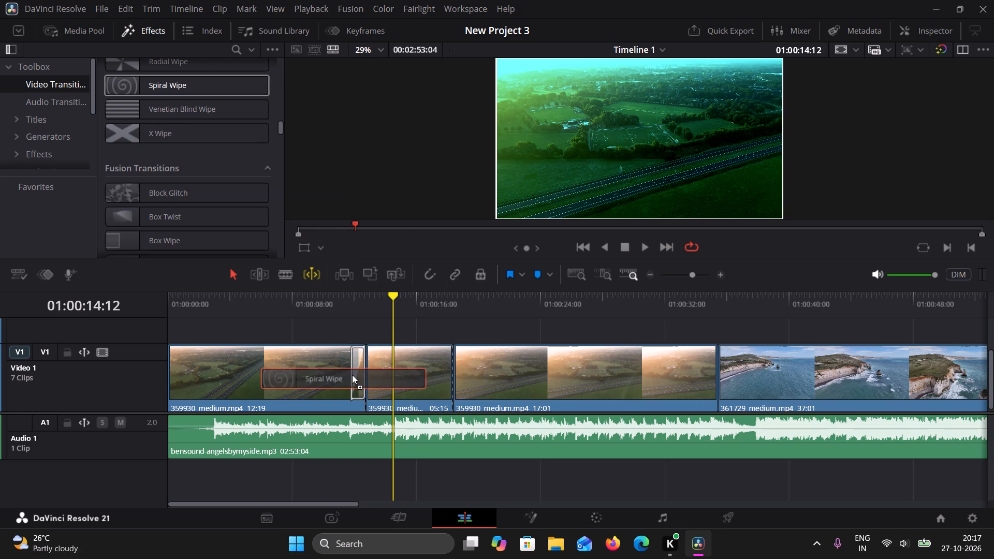
drag(352, 375, 361, 376)
drag(395, 294, 357, 303)
click(645, 248)
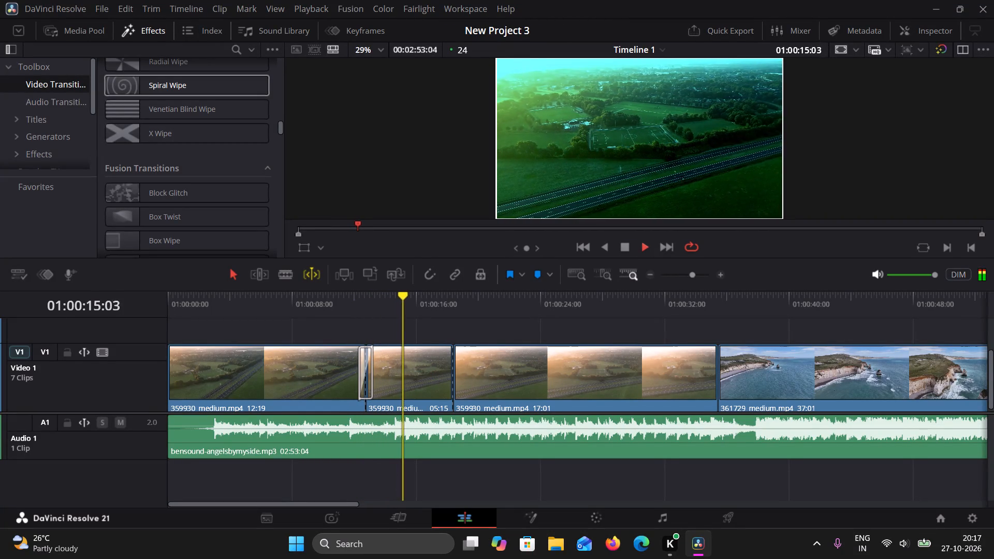
click(638, 247)
Add the Block Glitch Fusion transition at the cut between the second and third segments.
click(194, 202)
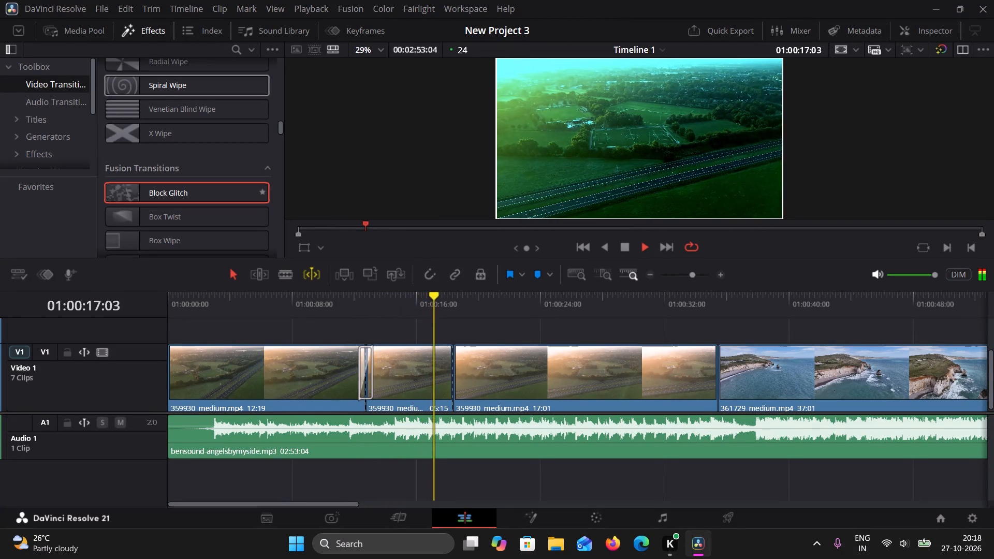
double_click(194, 202)
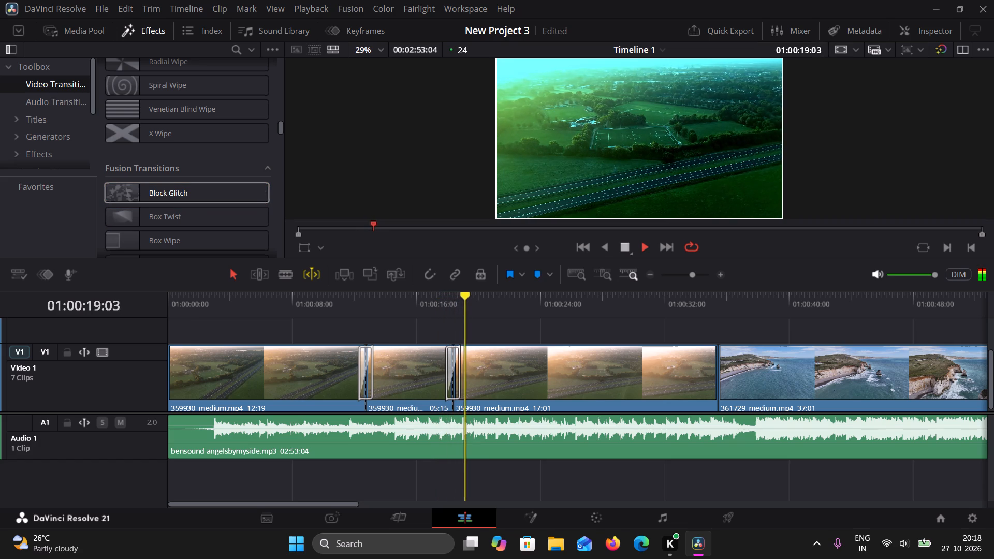
Try to apply the Circles Fusion transition at the cut between the second and third segments.
scroll(228, 176, down, 4)
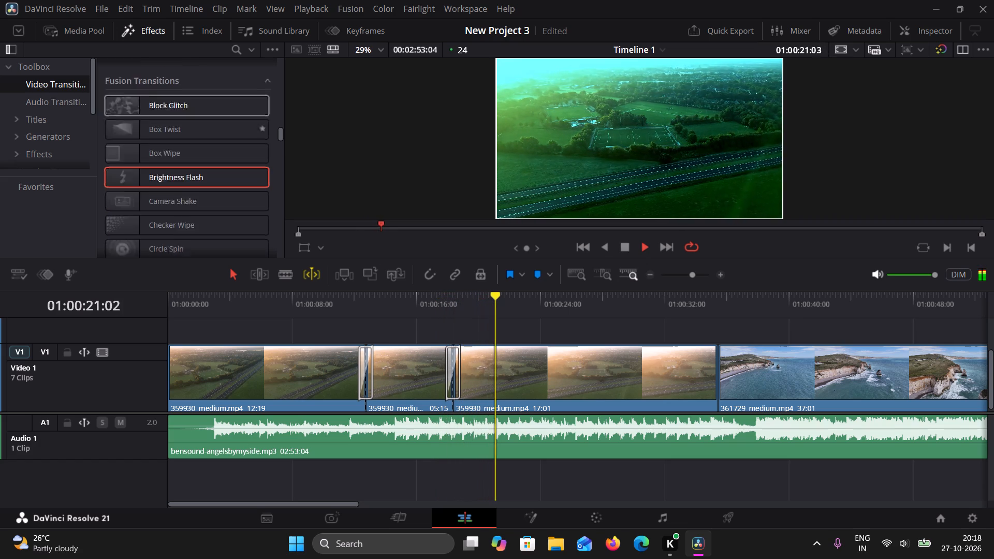
scroll(228, 176, down, 2)
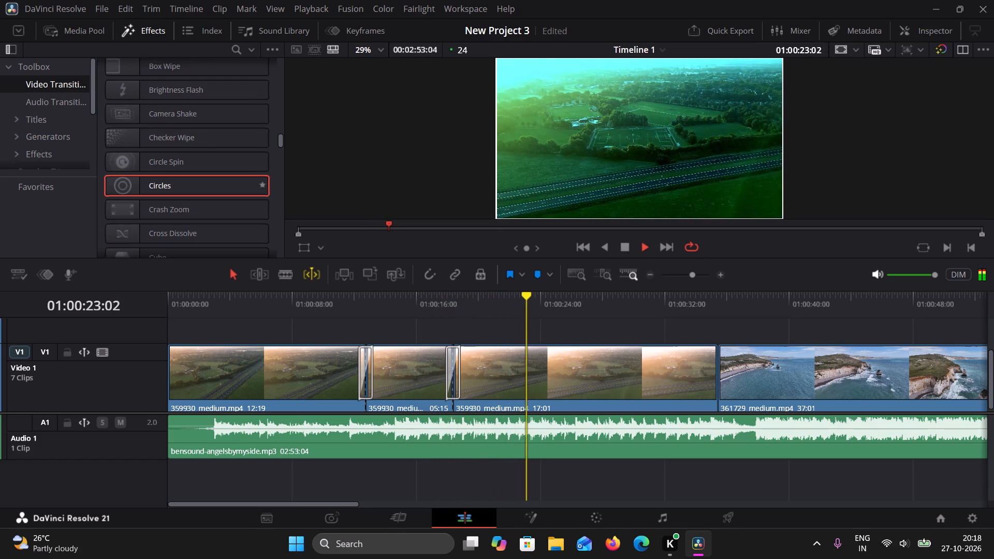
double_click(217, 189)
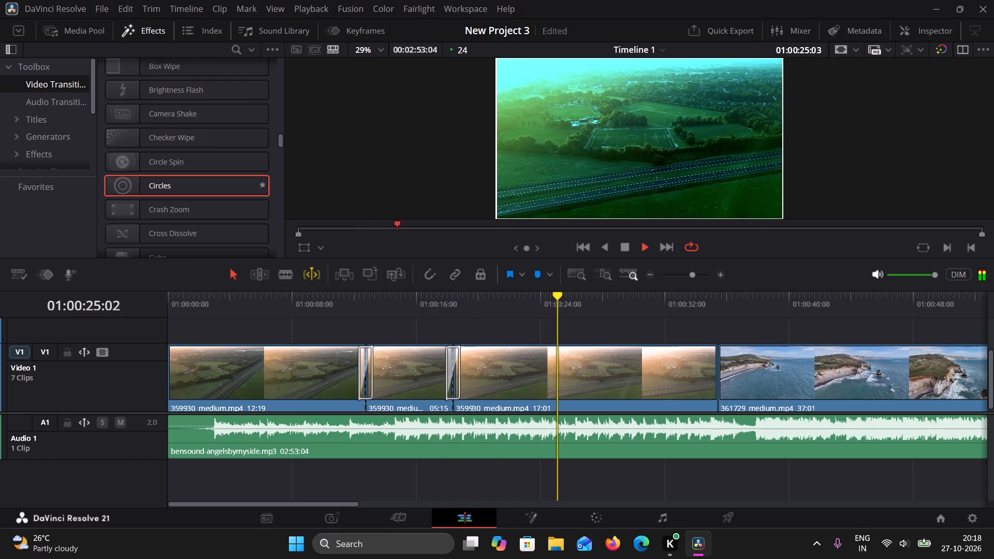
Preview the timeline from about 01:00:09:00 through both transitions of the aerial clip.
click(617, 249)
drag(591, 300, 309, 325)
click(646, 247)
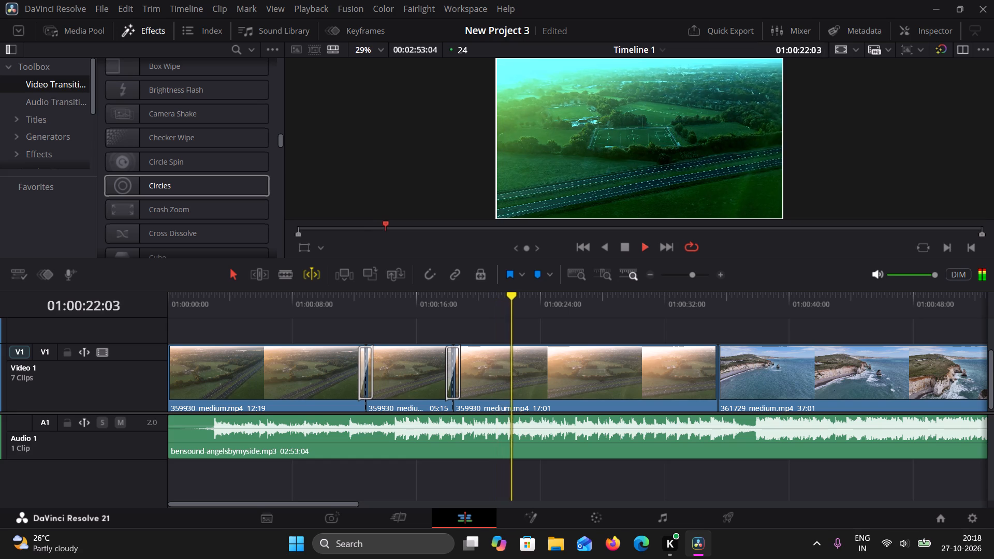
click(627, 252)
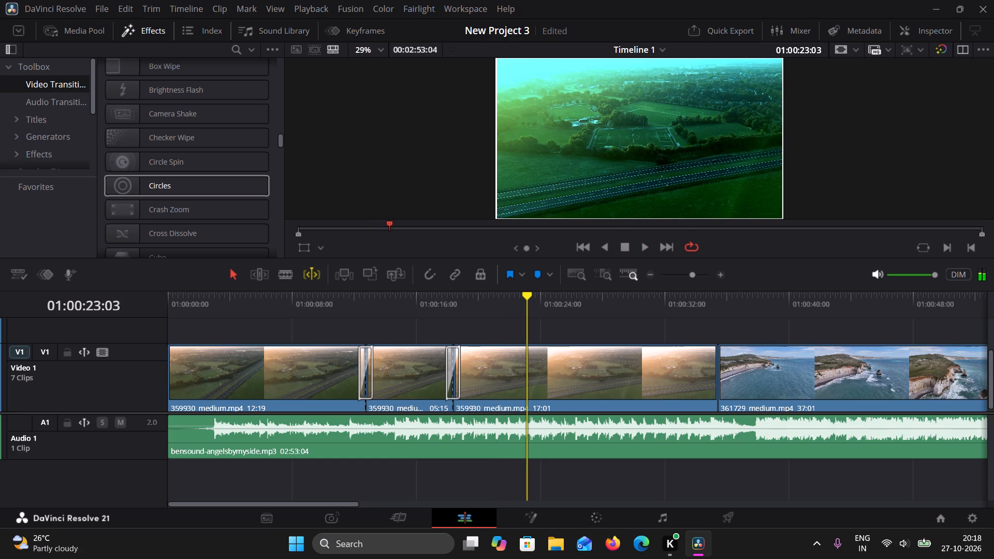
Lock the Video 1 track.
click(70, 349)
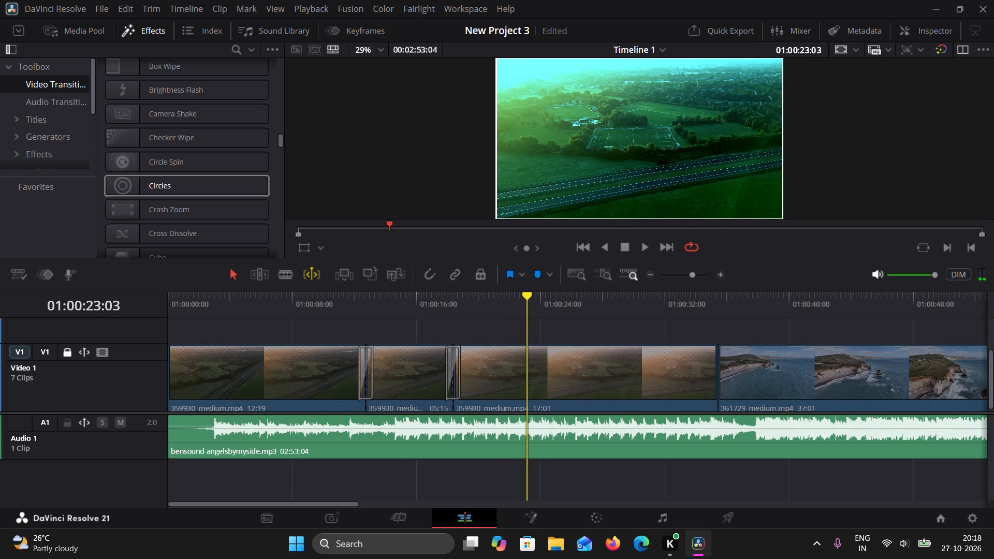
Split the music clip near the first video cut, at about 01:00:12:10 and again about 12 frames further on.
drag(531, 296, 359, 362)
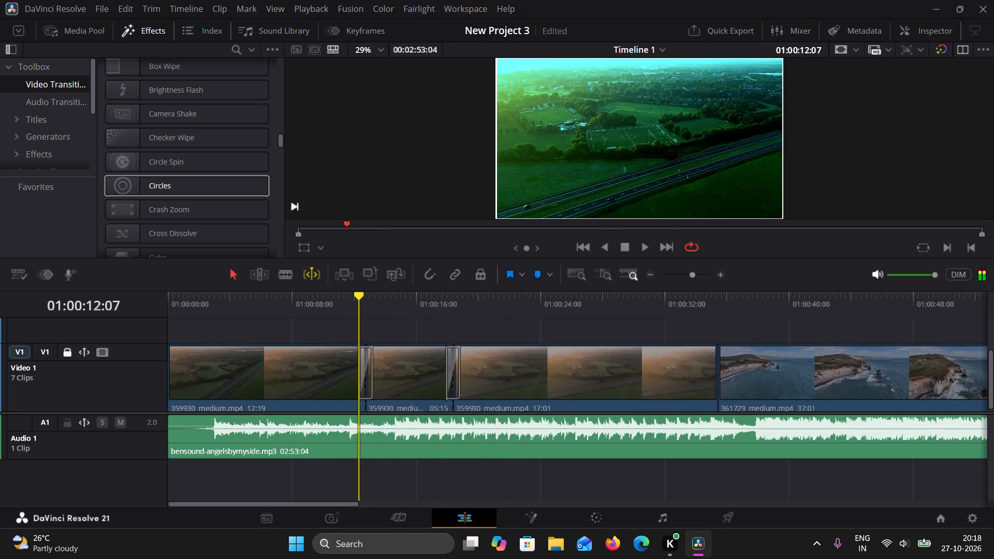
click(294, 275)
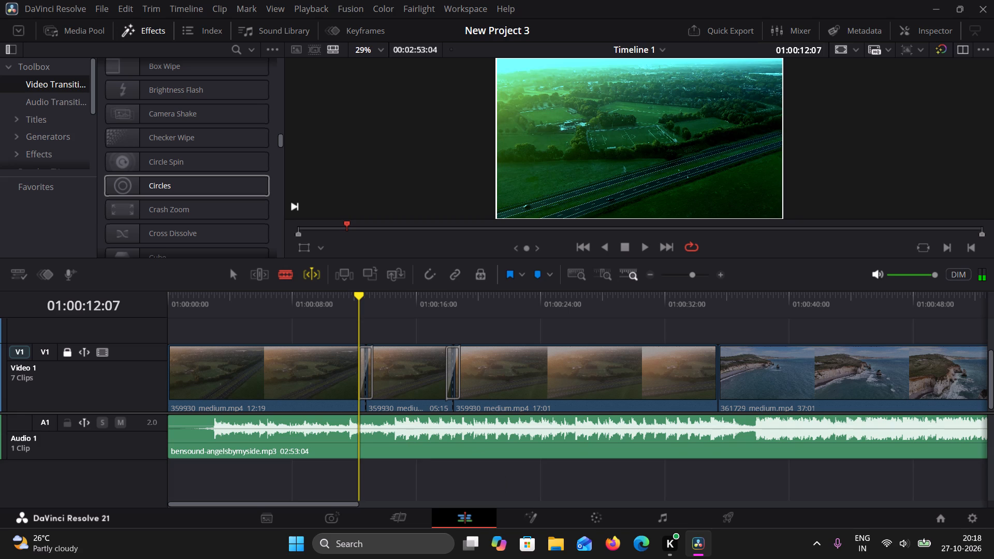
click(360, 443)
drag(355, 297, 363, 302)
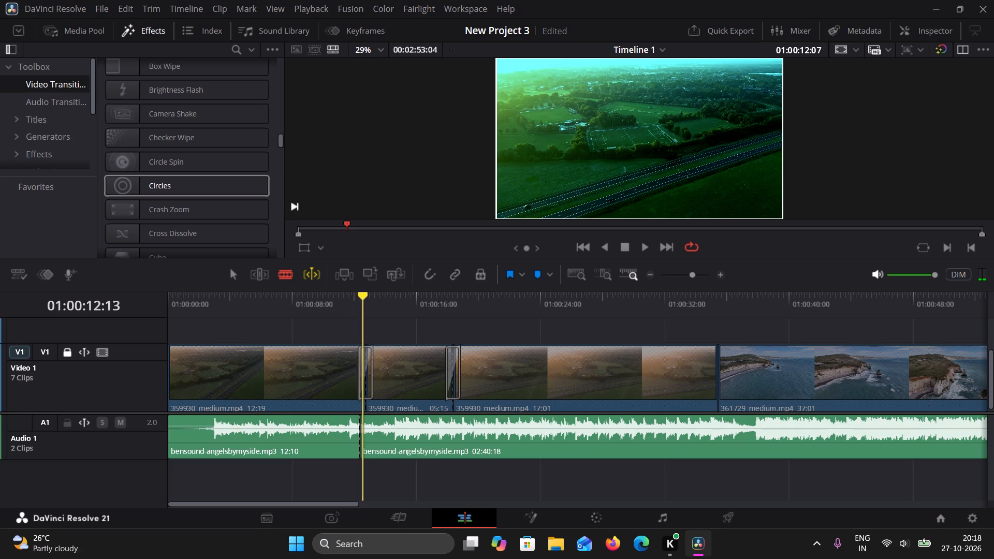
drag(363, 302, 367, 306)
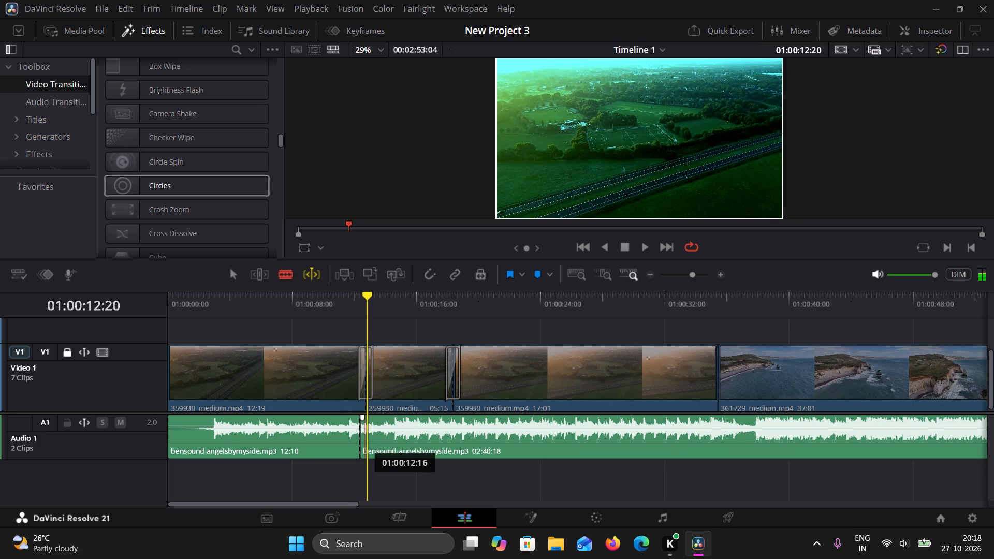
click(368, 445)
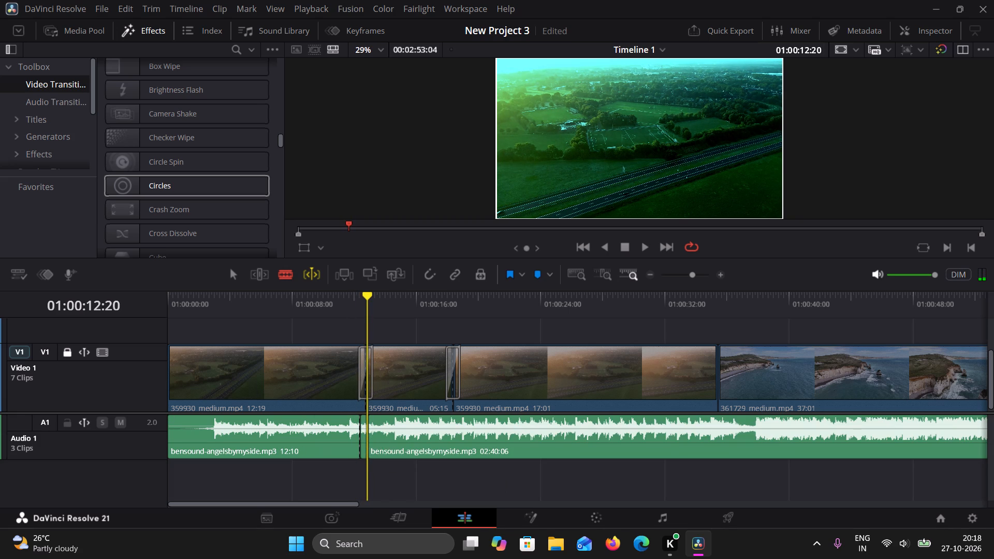
Delete the short music piece between the two splits and move the remaining music back to leave a small gap.
click(234, 275)
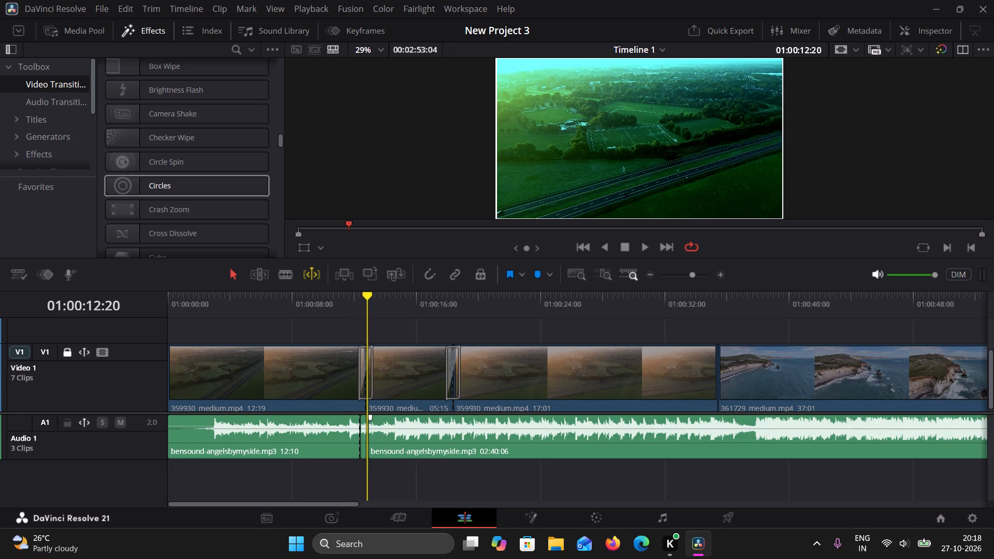
click(360, 444)
key(Delete)
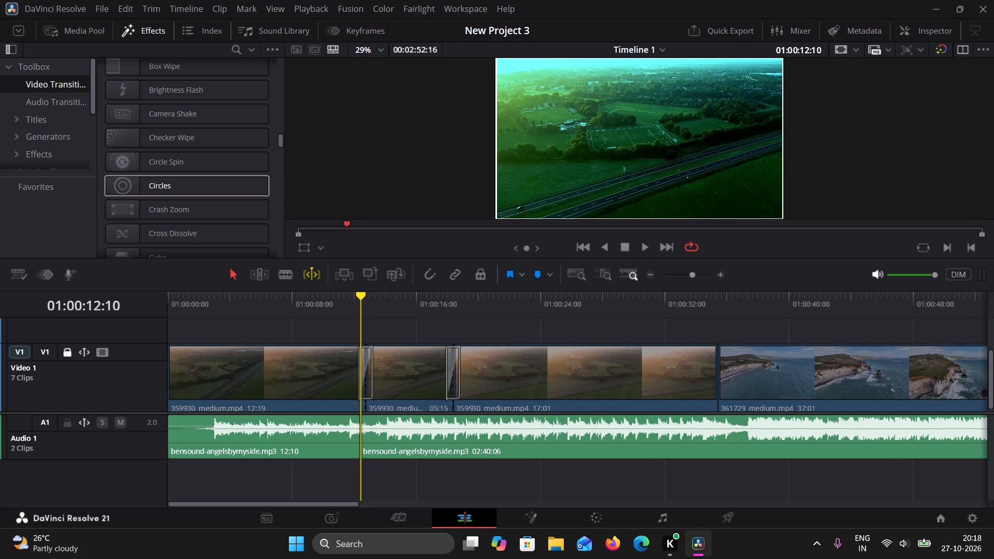
drag(382, 440, 389, 439)
click(378, 482)
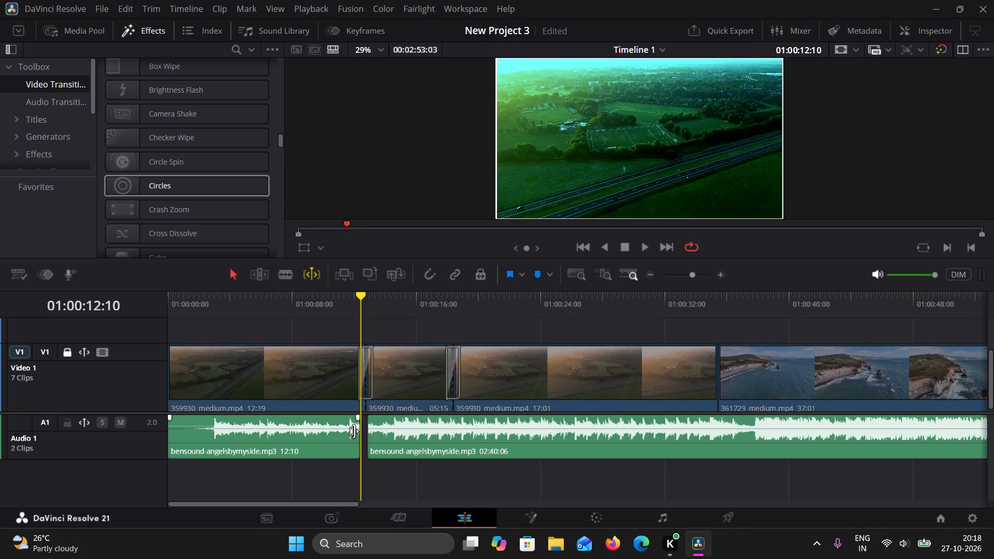
Fade out the end of the first music clip and fade in the start of the second, each over about 2 seconds.
drag(358, 422, 347, 421)
key(ctrl+z)
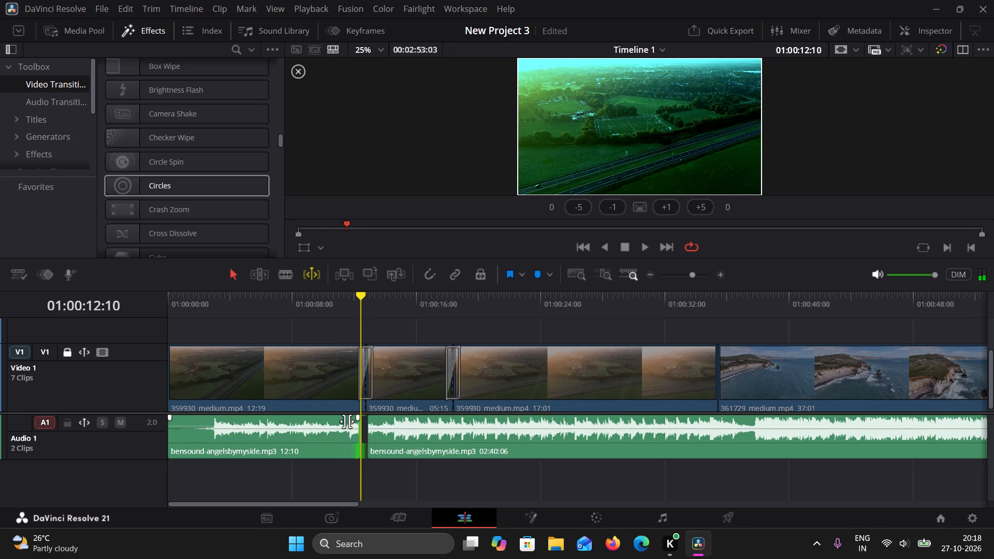
drag(357, 415, 331, 415)
drag(370, 416, 384, 419)
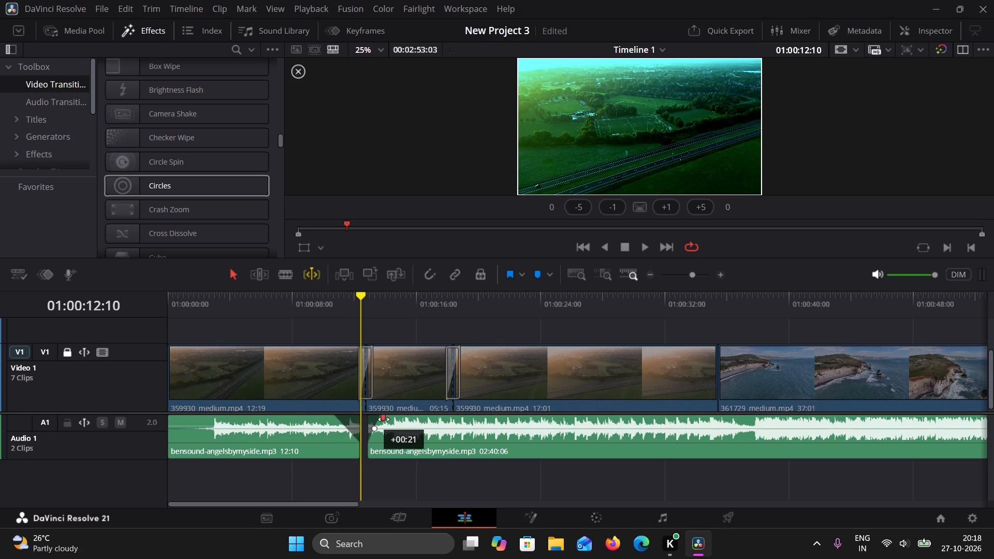
drag(384, 419, 402, 420)
click(405, 494)
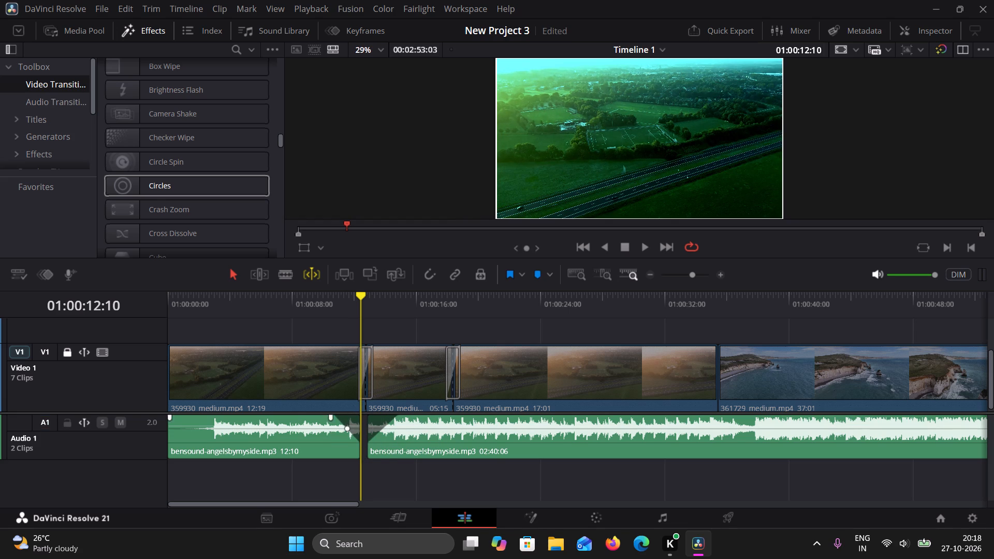
Add a fade-in of about 2.5 seconds at the start of the first music clip.
drag(170, 416, 207, 420)
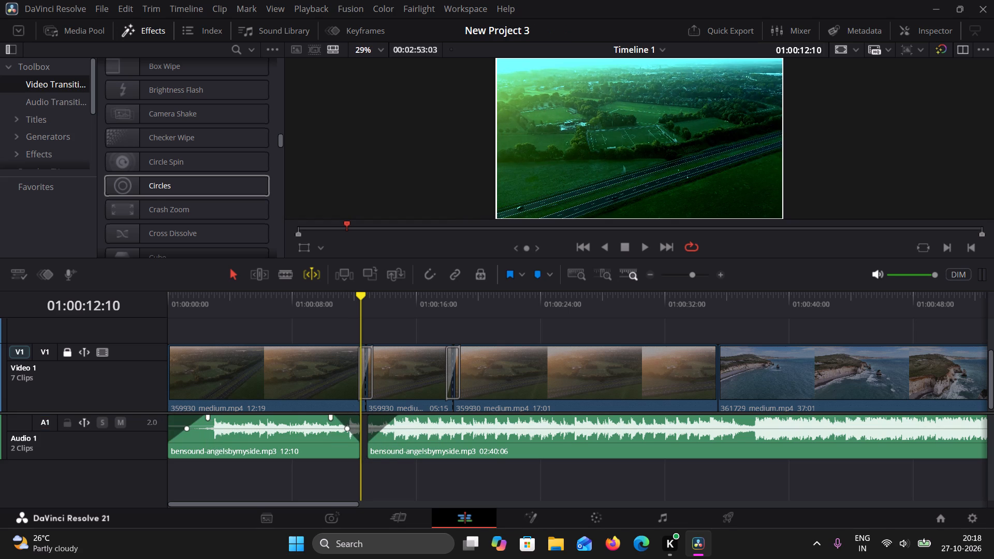
Play the timeline across the gap between the two music clips to check the fades.
click(357, 454)
click(649, 242)
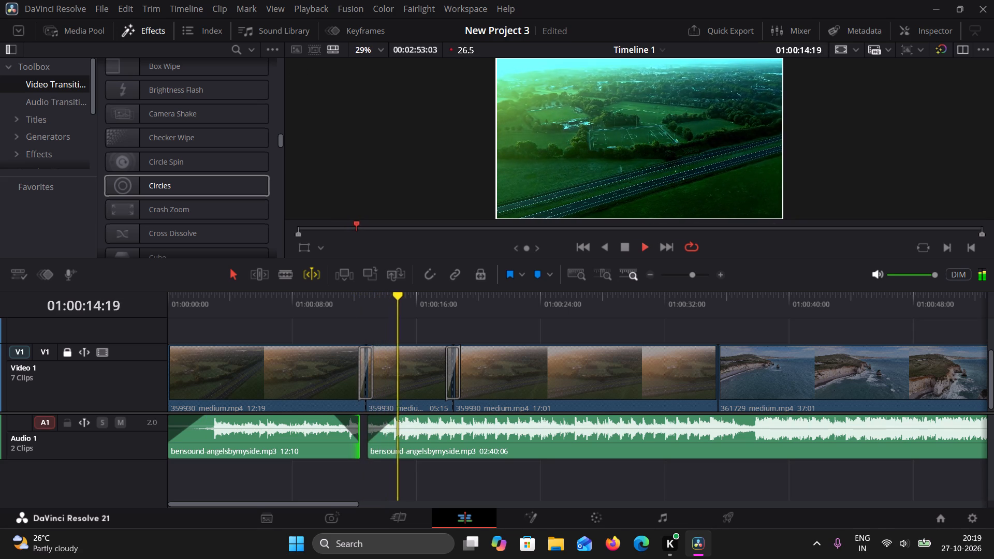
click(630, 245)
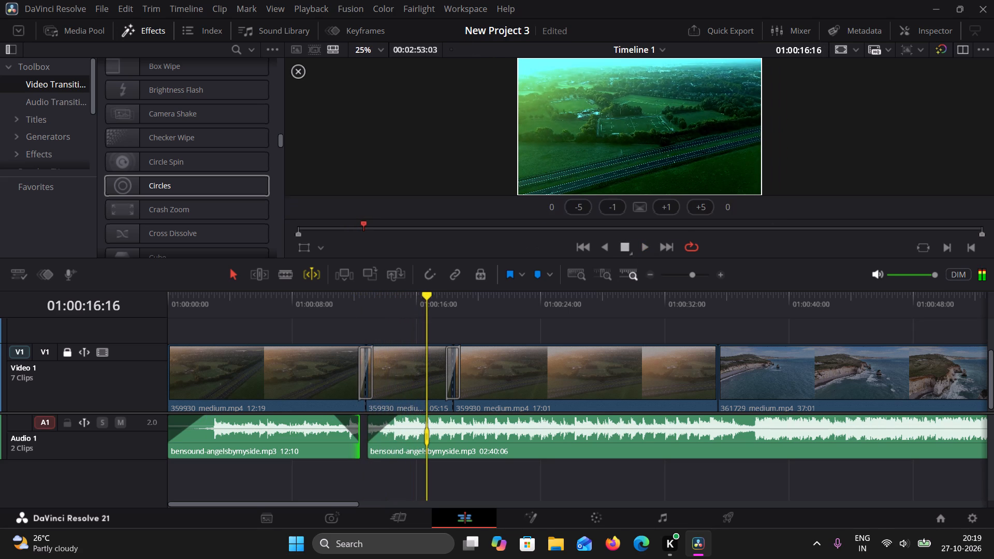
Extend the end of the first music clip by 3 frames to a duration of 12:13.
click(359, 452)
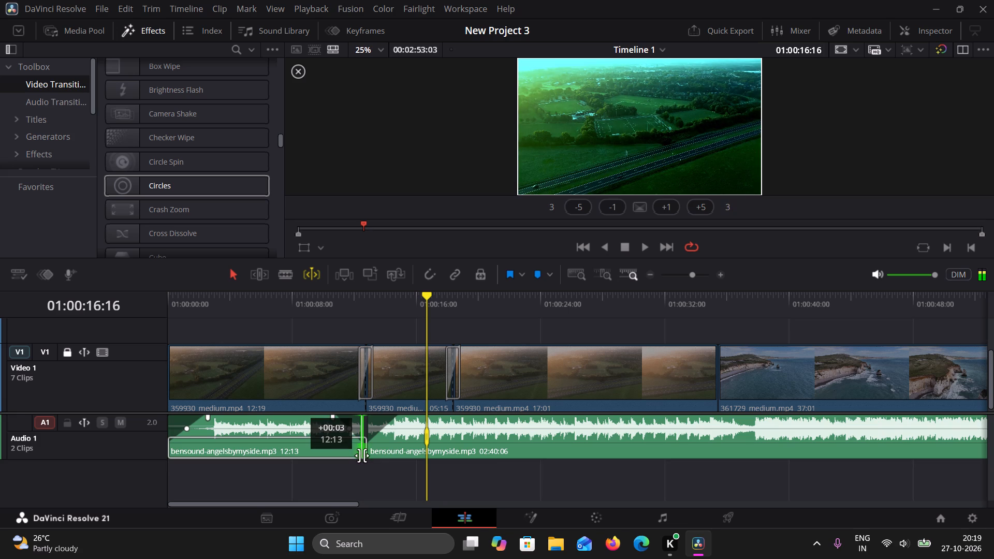
click(414, 480)
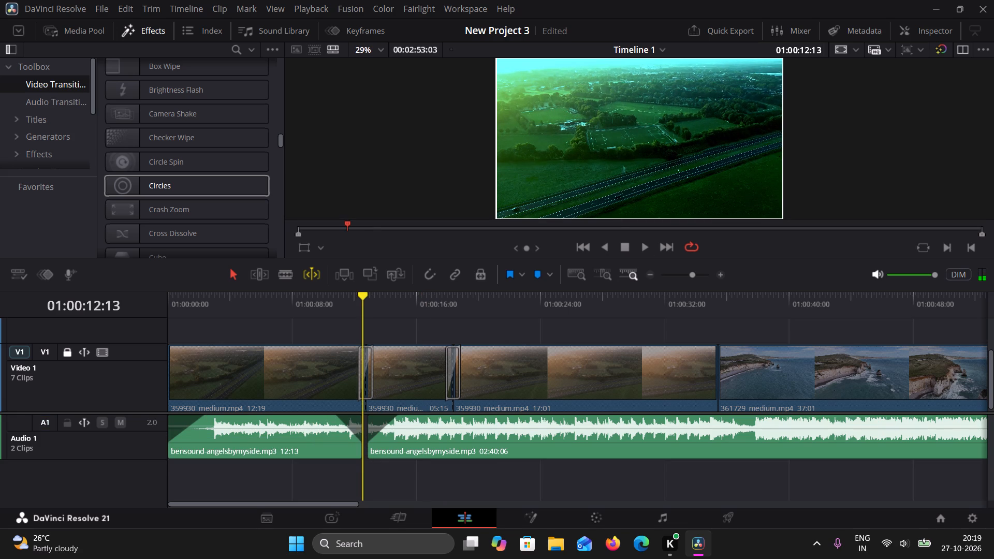
Play the music from the gap onward and split the second music clip at 01:00:27:10.
click(652, 249)
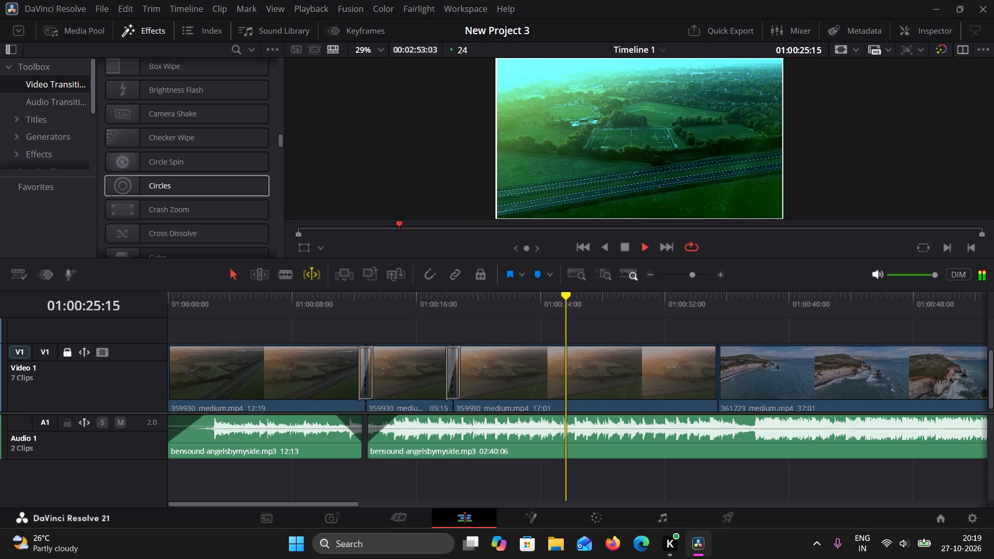
click(628, 249)
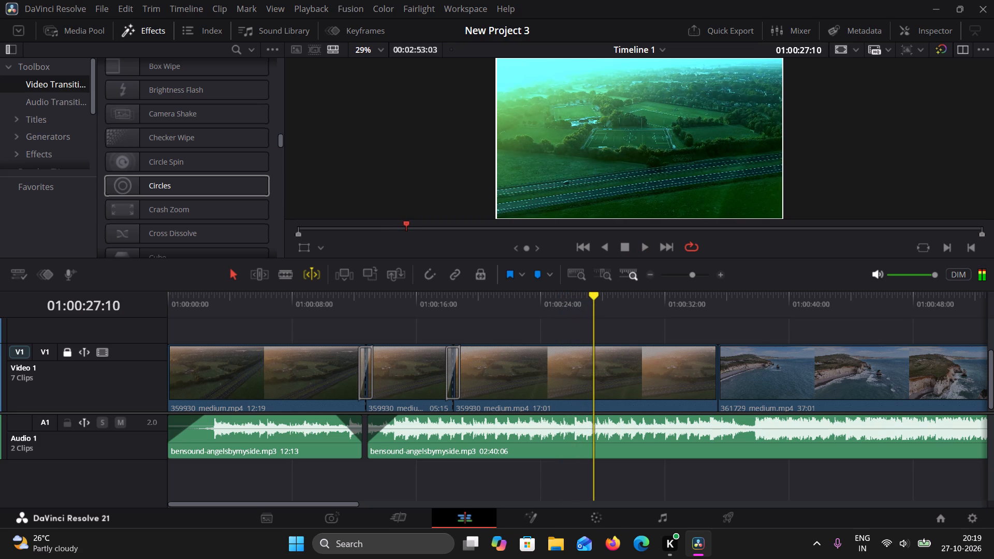
click(284, 274)
click(594, 443)
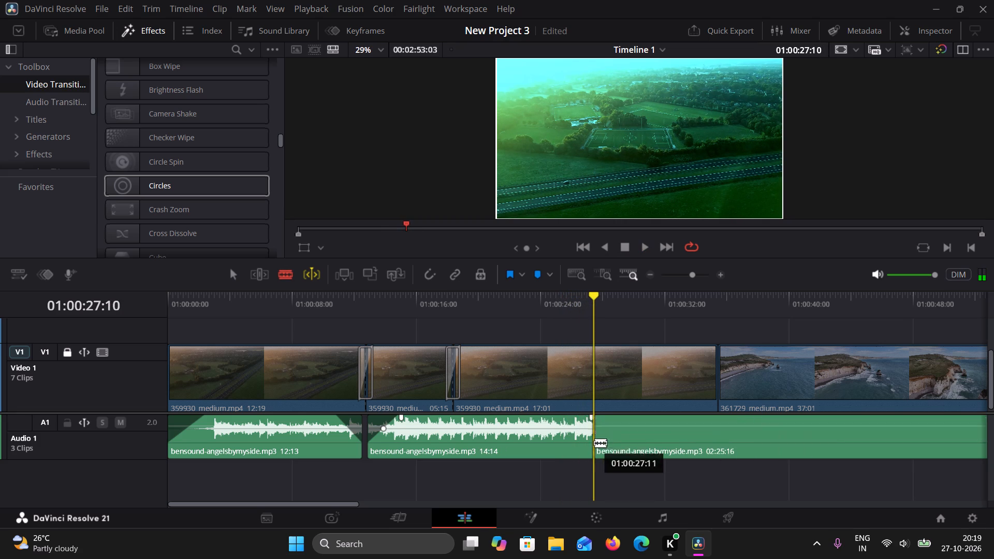
Split the third music clip at about 01:00:28:21 and delete the short piece before the cut, leaving a gap.
click(645, 249)
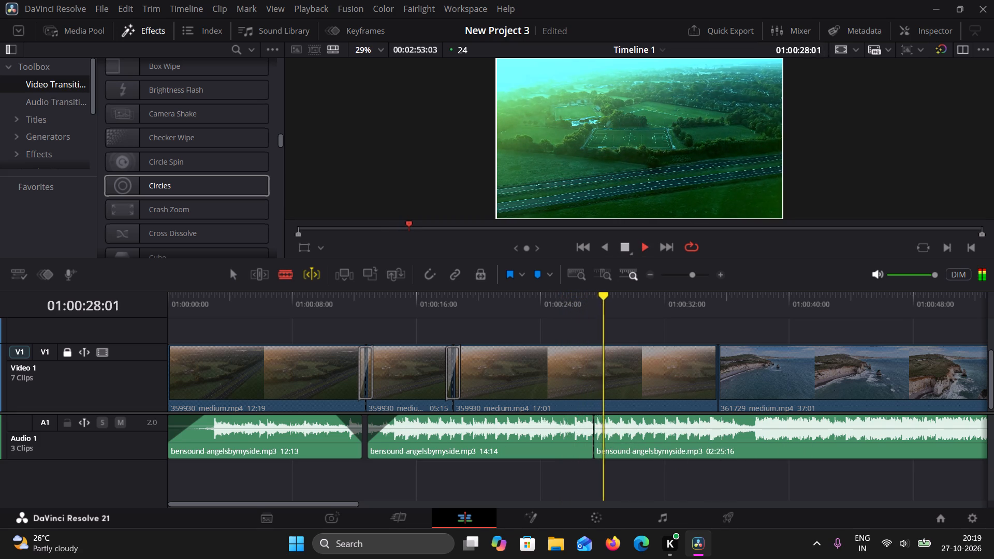
click(623, 249)
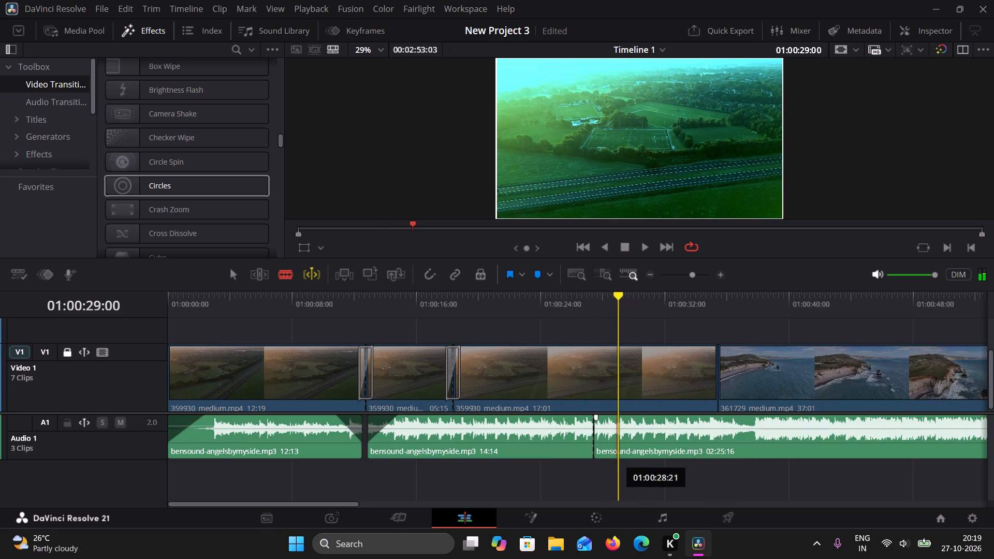
click(616, 457)
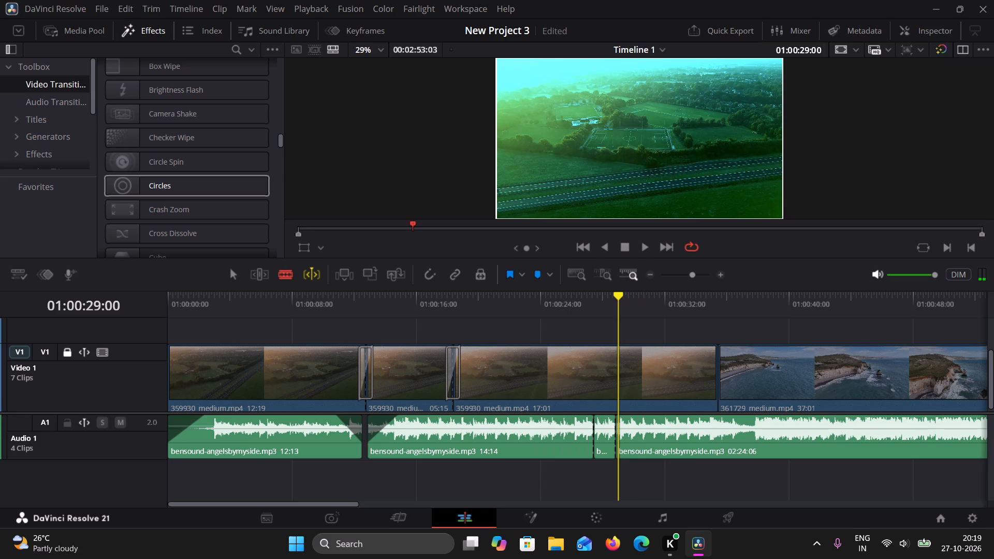
click(229, 277)
click(611, 454)
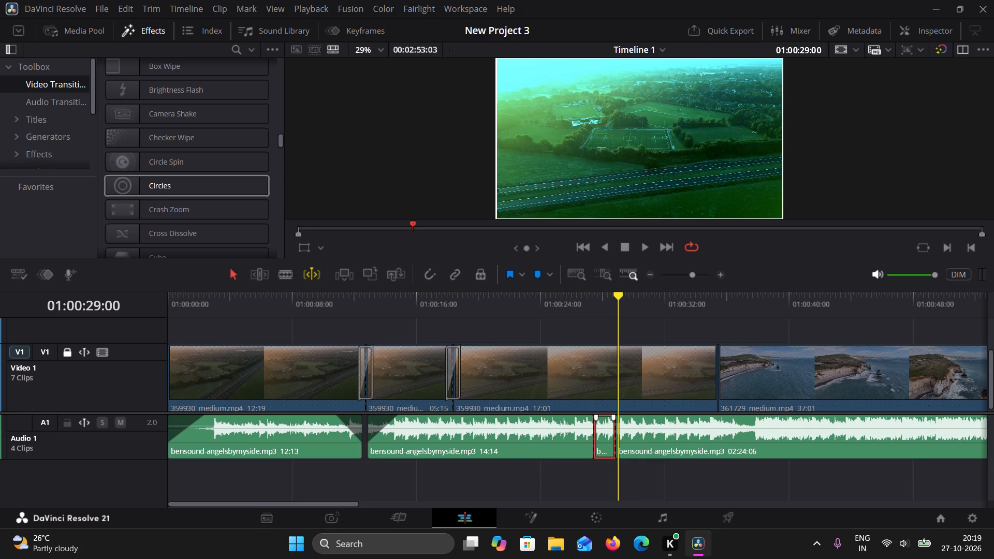
right_click(609, 453)
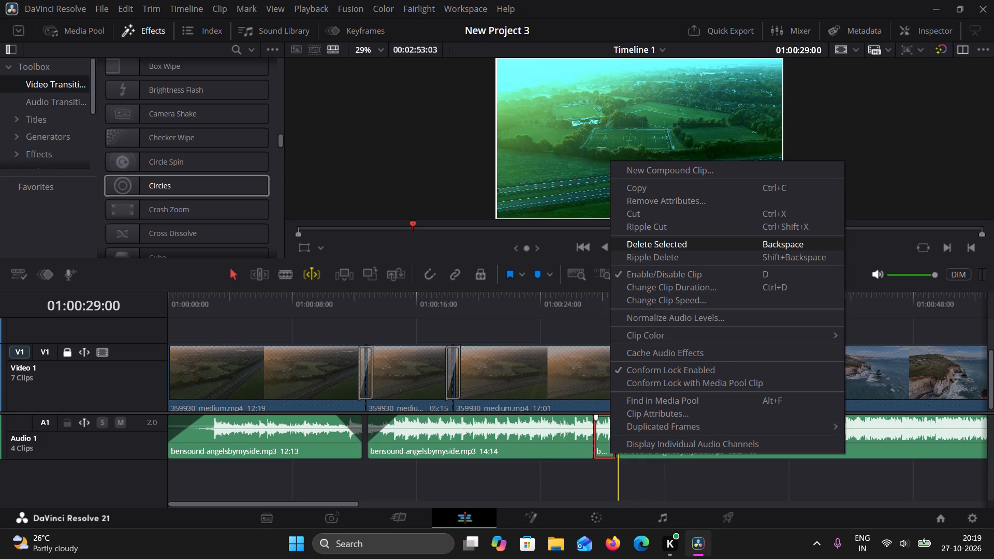
click(638, 242)
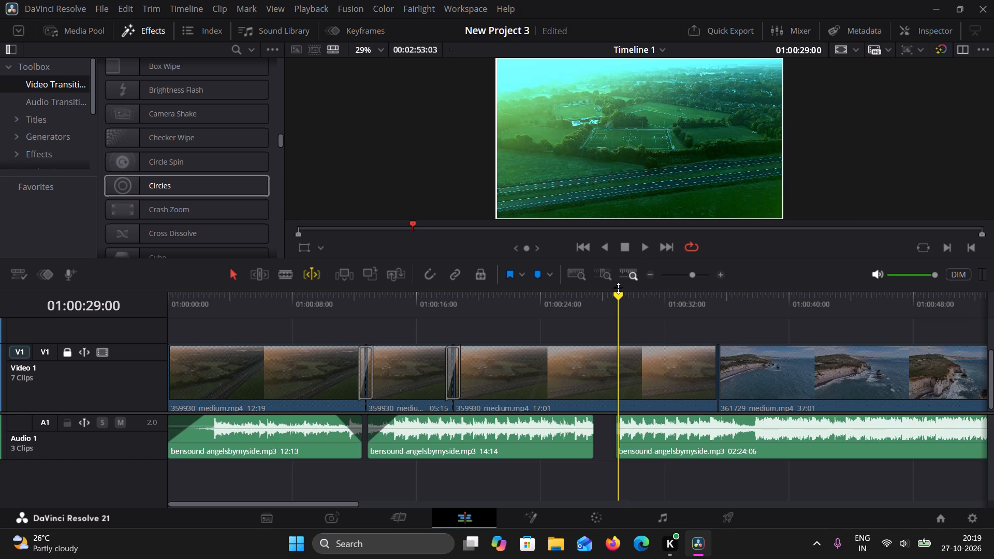
Play through to the end of the video, split the last music clip at about 01:02:21:15, and delete the remainder.
click(645, 244)
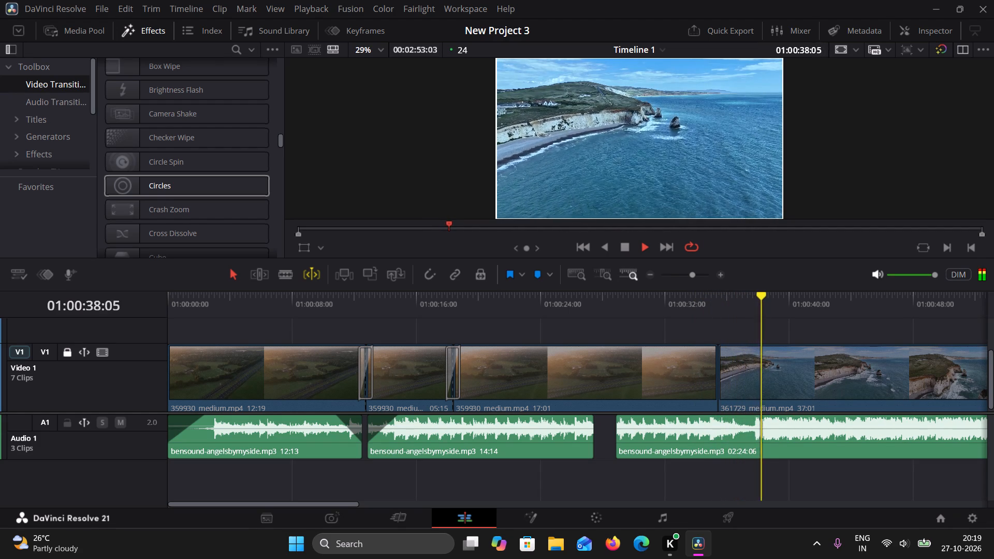
click(539, 227)
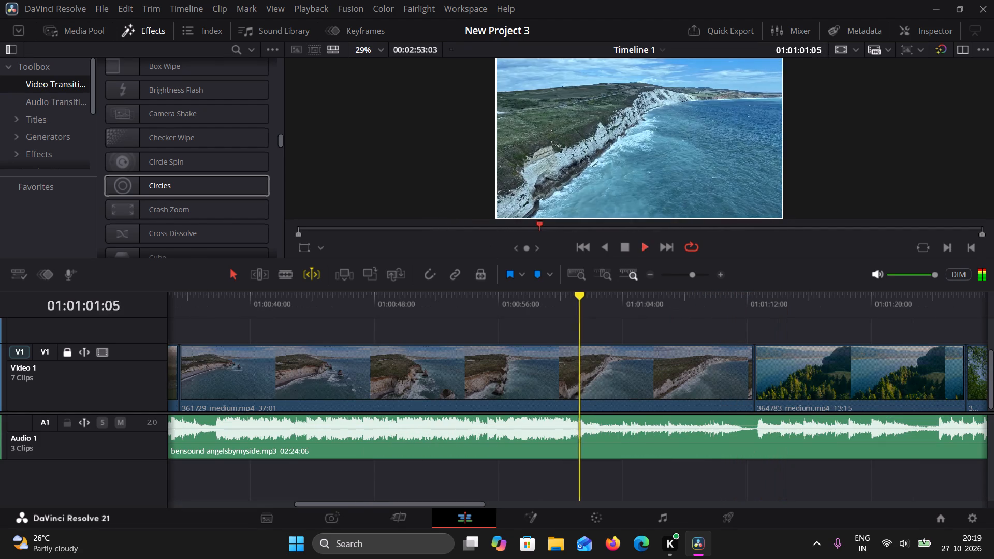
click(727, 227)
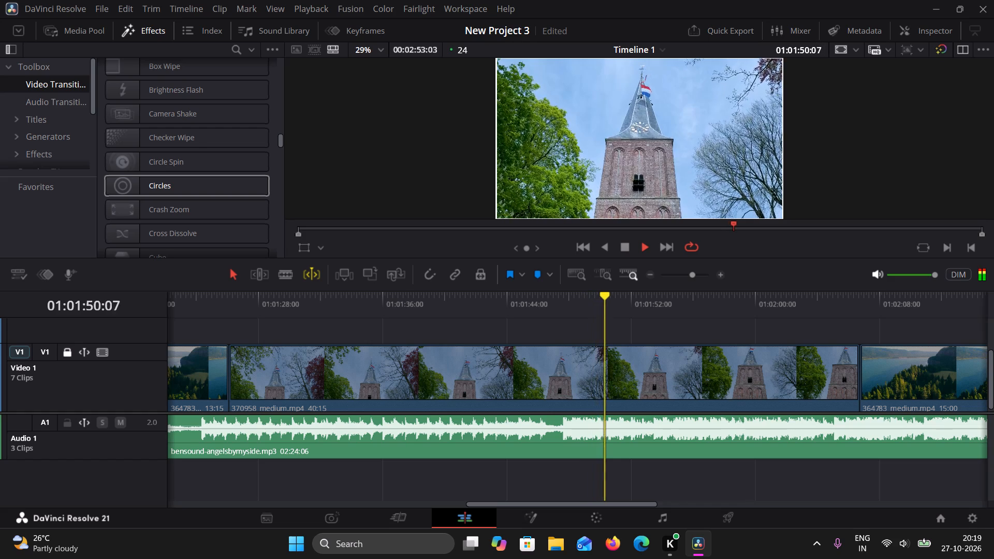
click(781, 229)
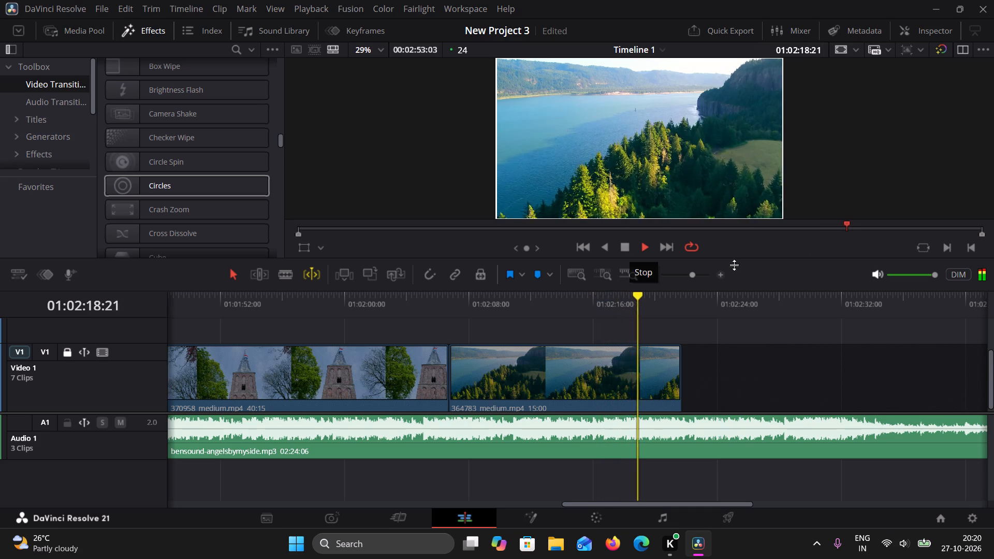
click(626, 244)
click(290, 276)
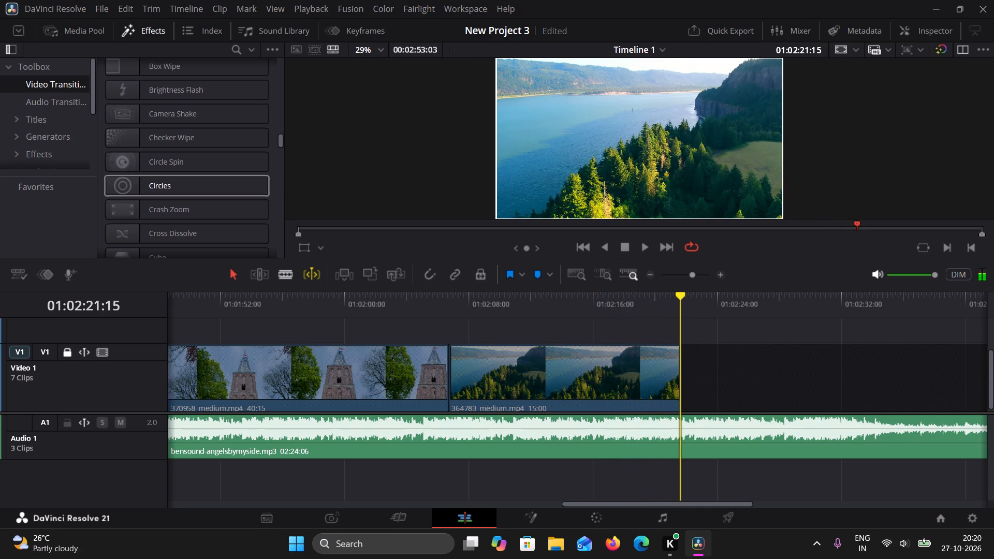
click(679, 451)
click(229, 274)
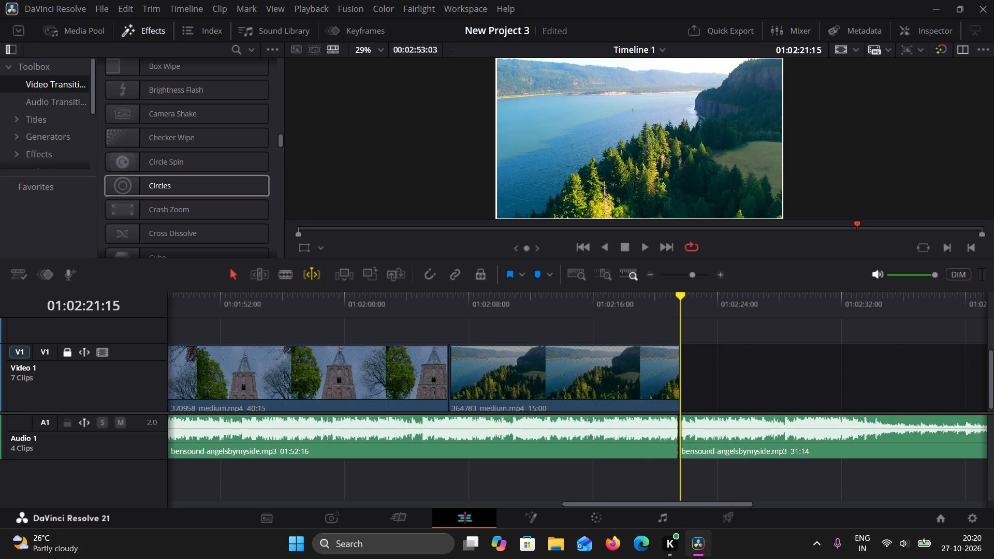
click(786, 431)
right_click(786, 431)
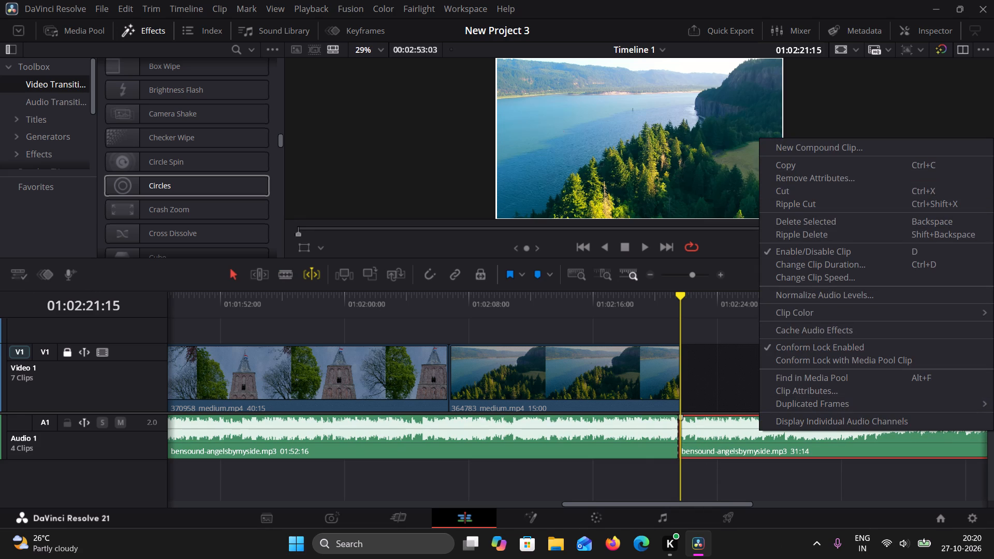
click(824, 223)
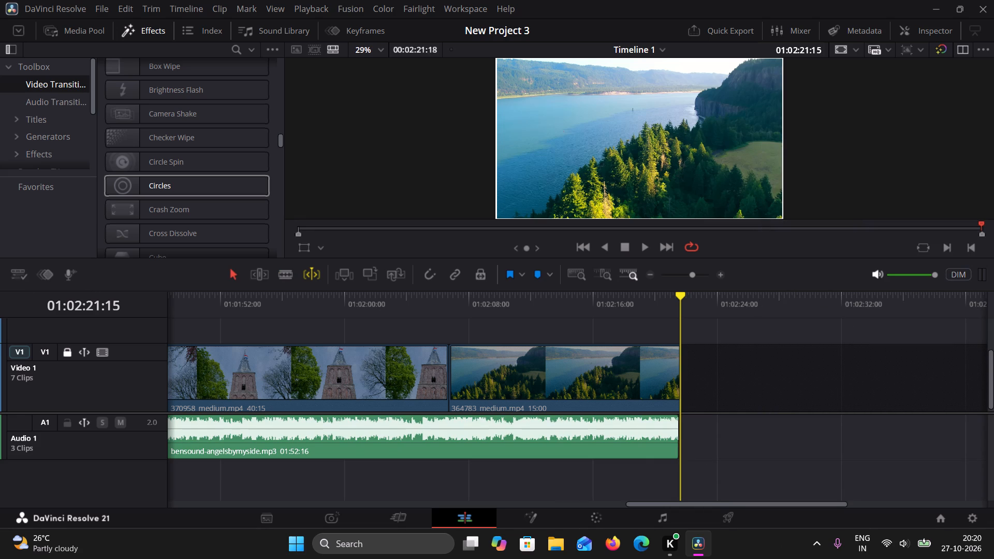
Extend the end of the last music clip by 2 frames to a duration of 01:52:18.
drag(674, 422, 651, 428)
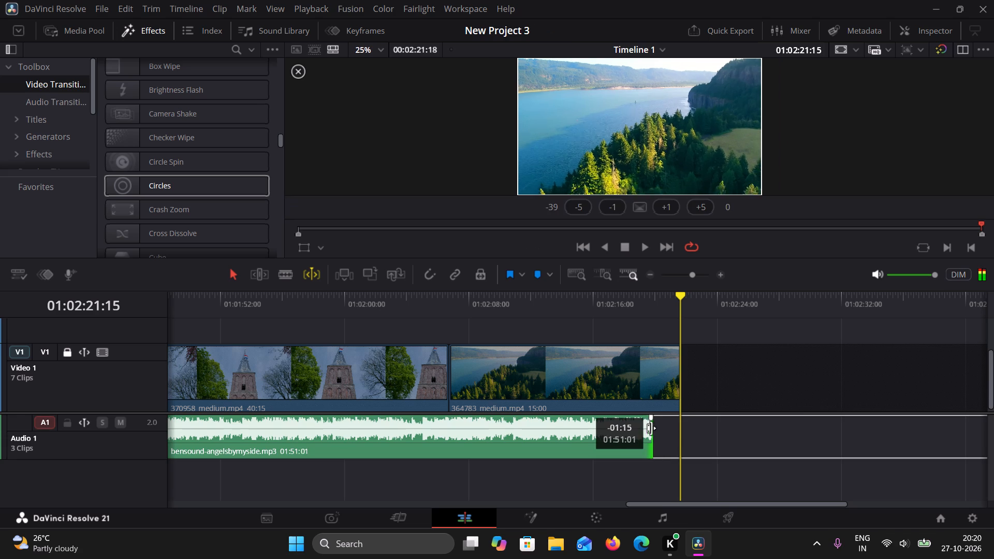
drag(651, 428, 675, 437)
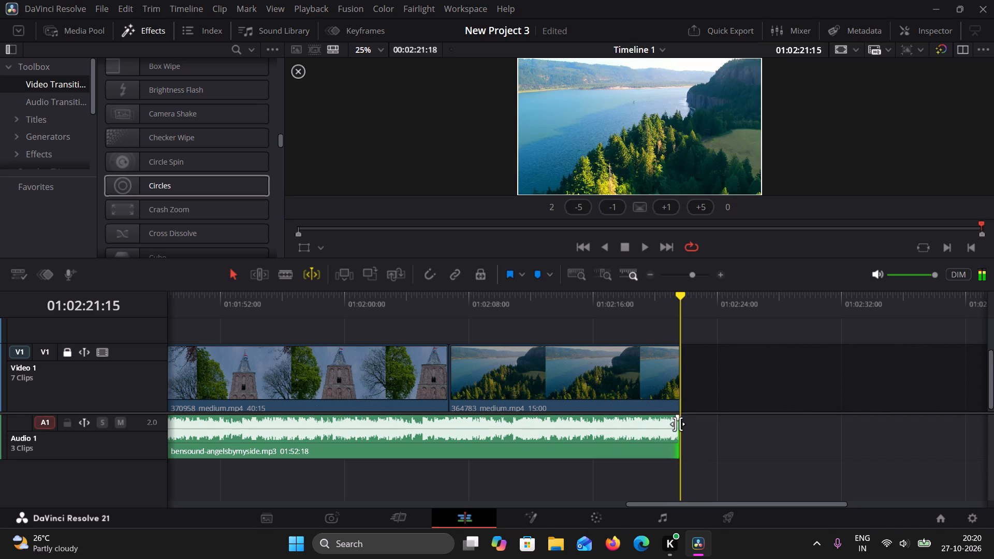
Add a fade-out of about 2 seconds at the end of the last music clip.
drag(677, 418, 647, 403)
click(930, 444)
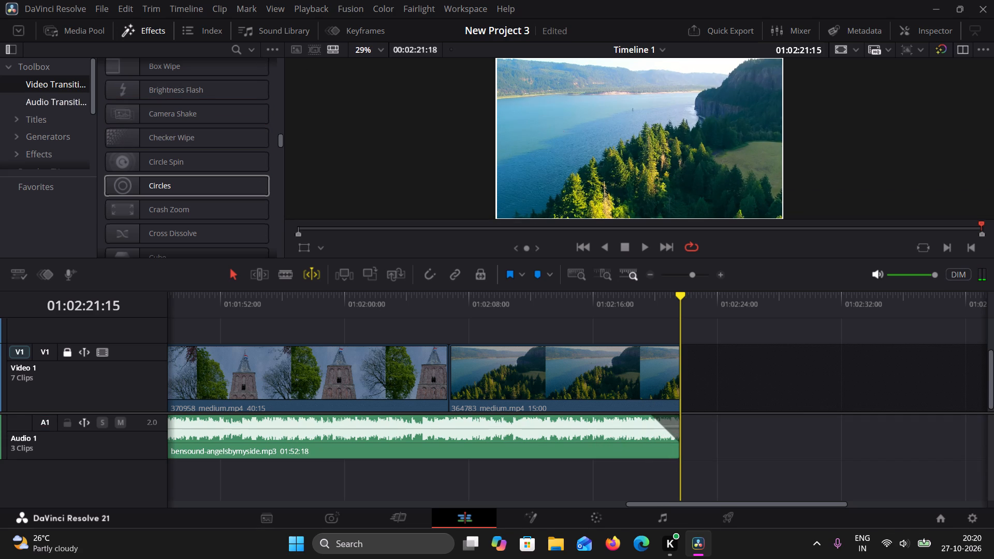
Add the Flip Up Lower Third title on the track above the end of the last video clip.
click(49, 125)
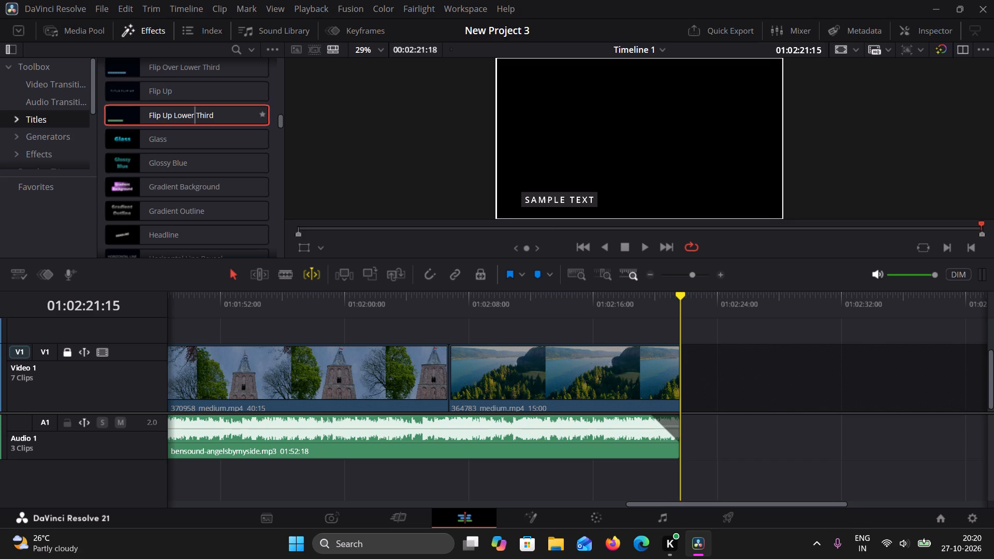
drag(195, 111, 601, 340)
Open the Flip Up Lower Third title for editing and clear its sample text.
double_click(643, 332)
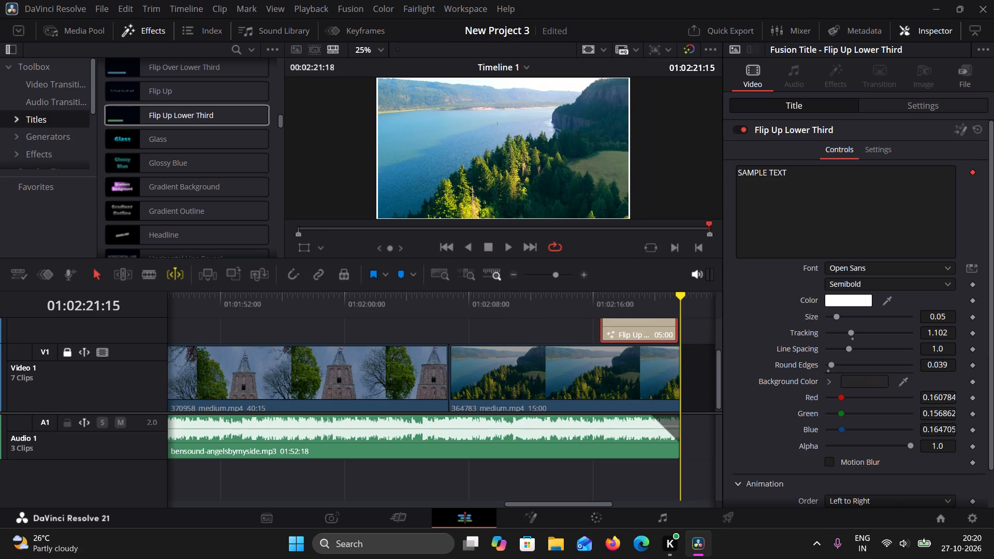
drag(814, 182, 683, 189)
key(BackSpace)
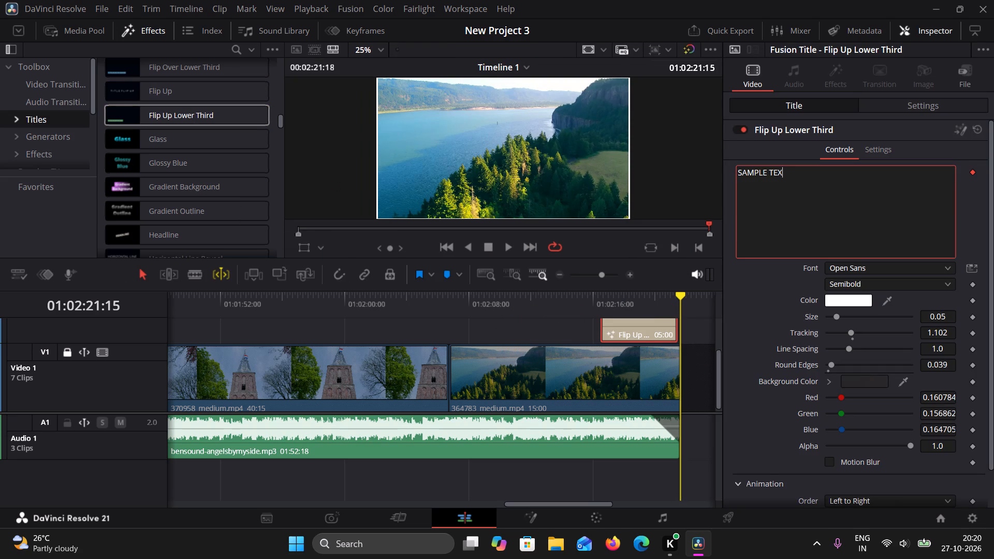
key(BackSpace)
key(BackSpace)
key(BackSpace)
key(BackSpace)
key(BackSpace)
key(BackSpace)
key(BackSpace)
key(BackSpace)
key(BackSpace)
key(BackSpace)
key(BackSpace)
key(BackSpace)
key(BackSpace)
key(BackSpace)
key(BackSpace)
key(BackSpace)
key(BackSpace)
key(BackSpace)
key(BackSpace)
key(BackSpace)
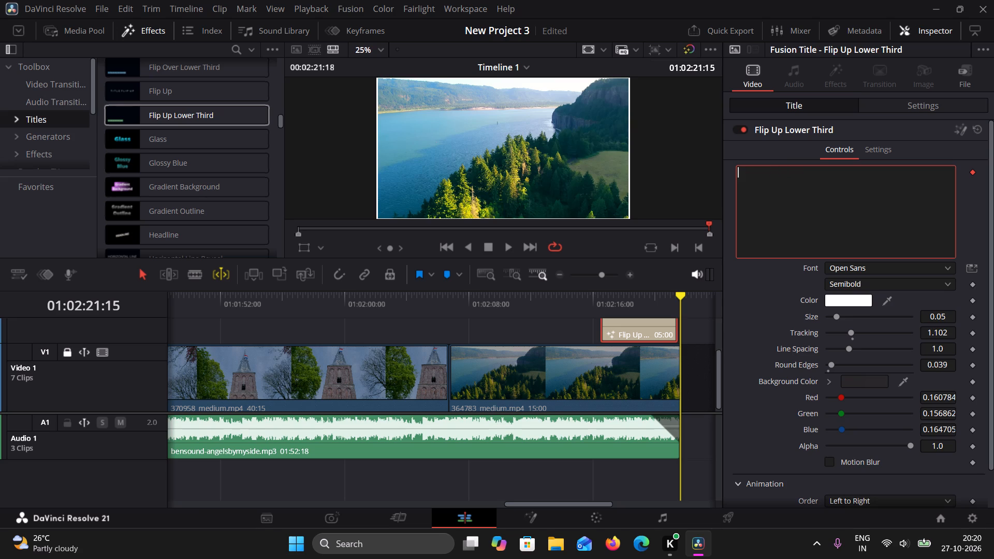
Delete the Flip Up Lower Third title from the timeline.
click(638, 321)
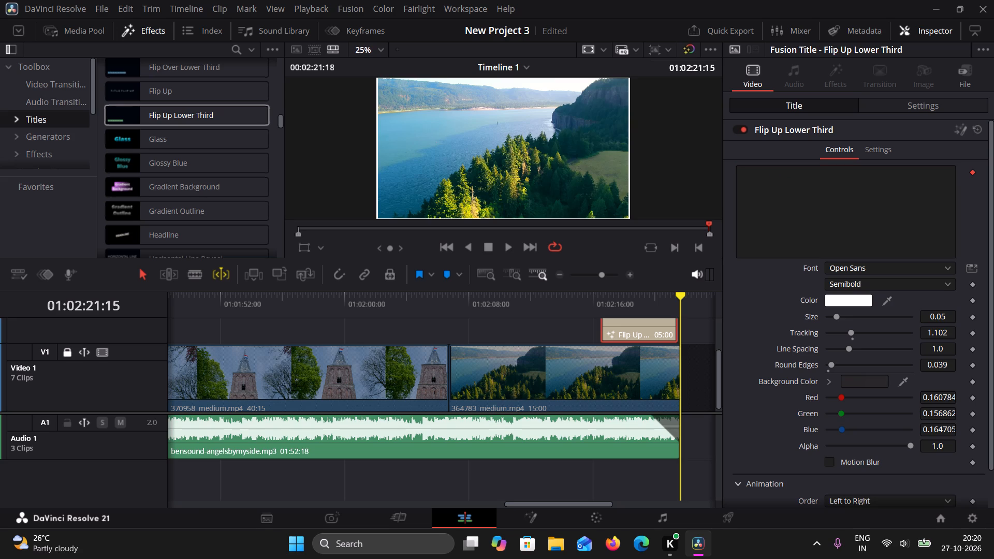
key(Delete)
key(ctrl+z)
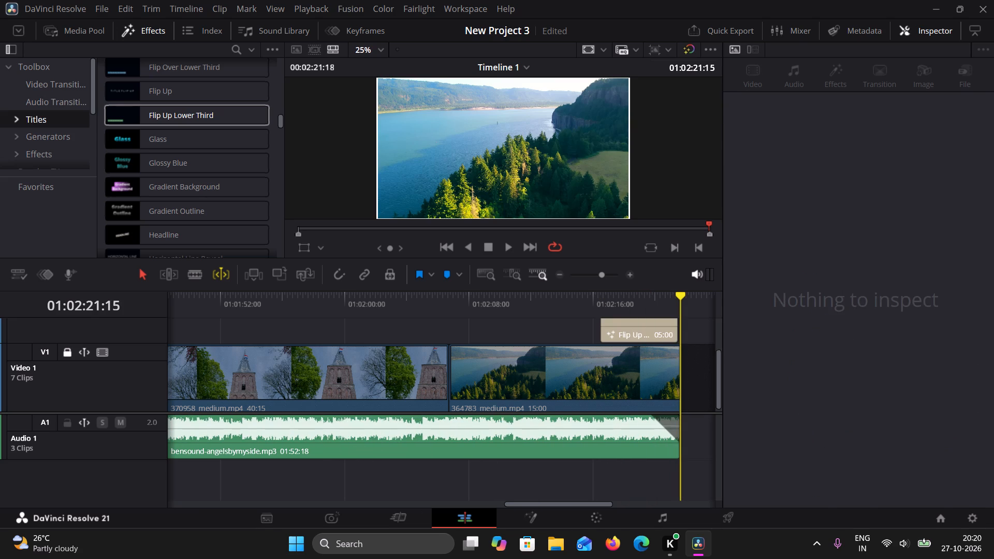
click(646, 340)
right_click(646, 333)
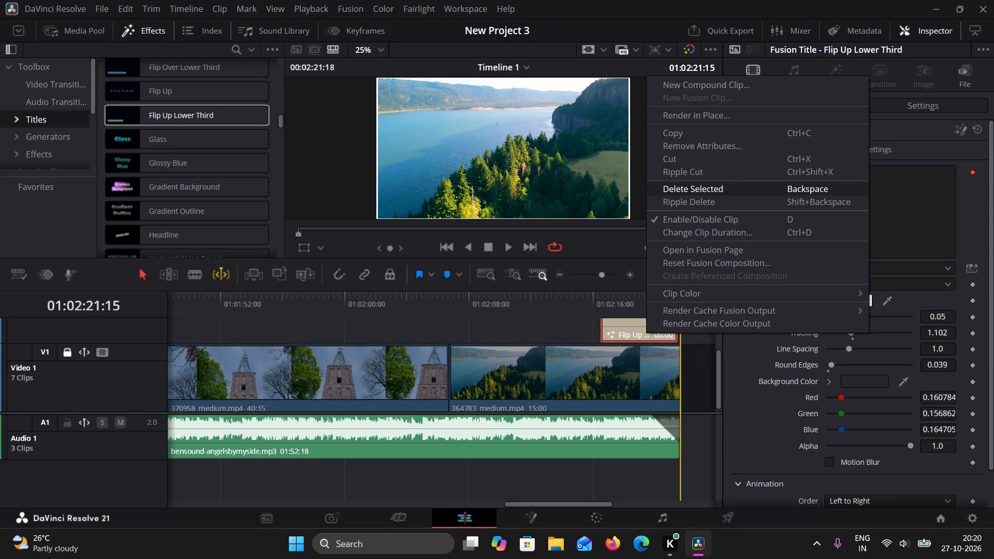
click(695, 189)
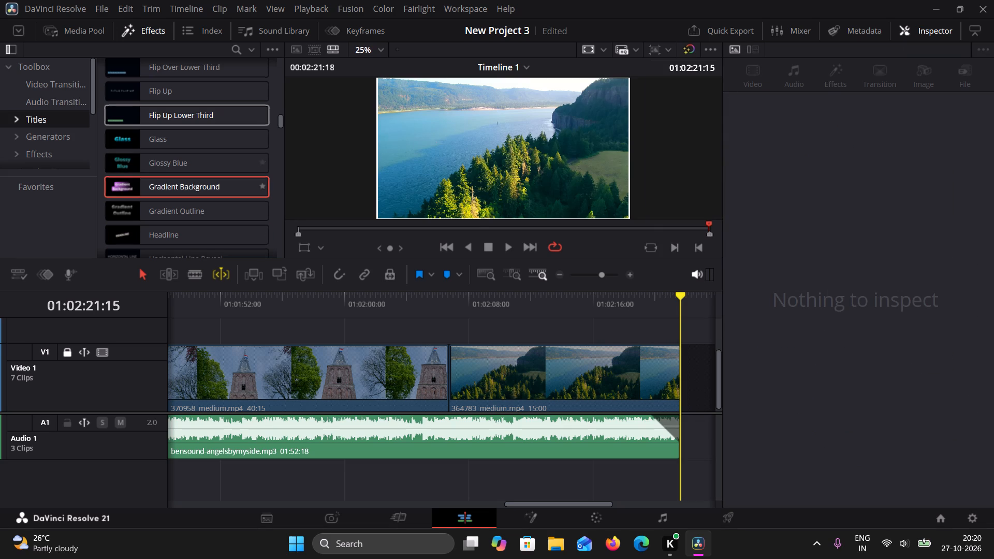
Add the Fade On title on the track above the end of the last video clip.
scroll(182, 126, up, 6)
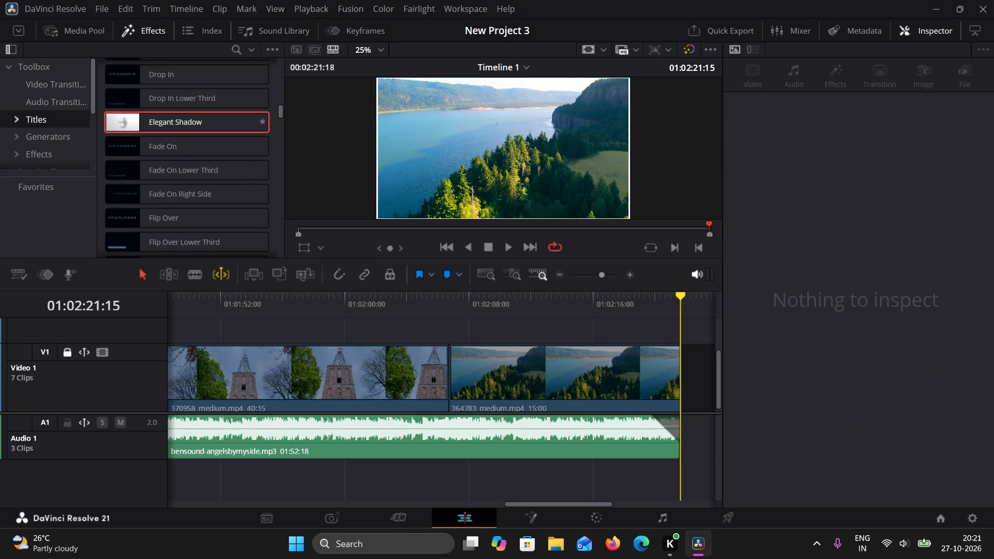
scroll(182, 126, up, 10)
scroll(182, 126, up, 14)
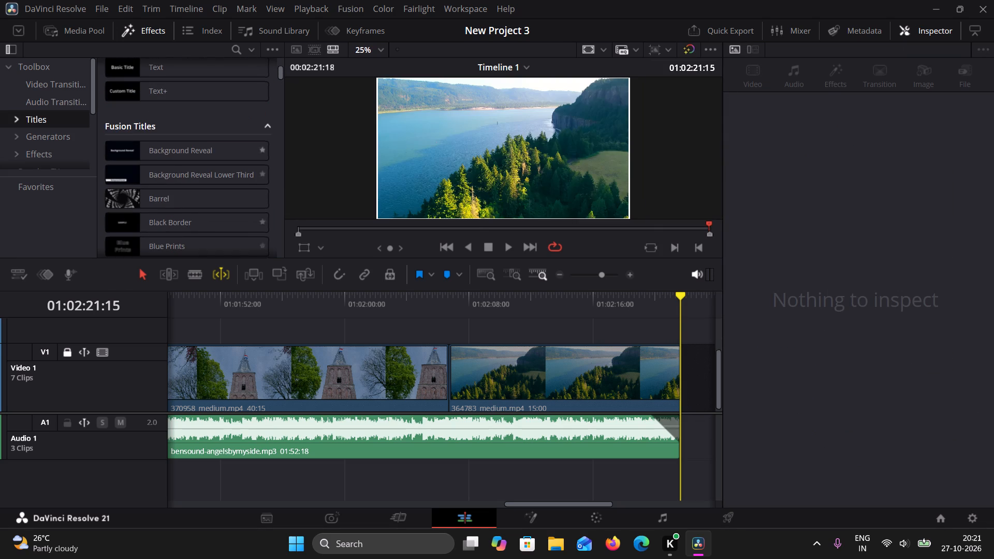
scroll(182, 126, up, 4)
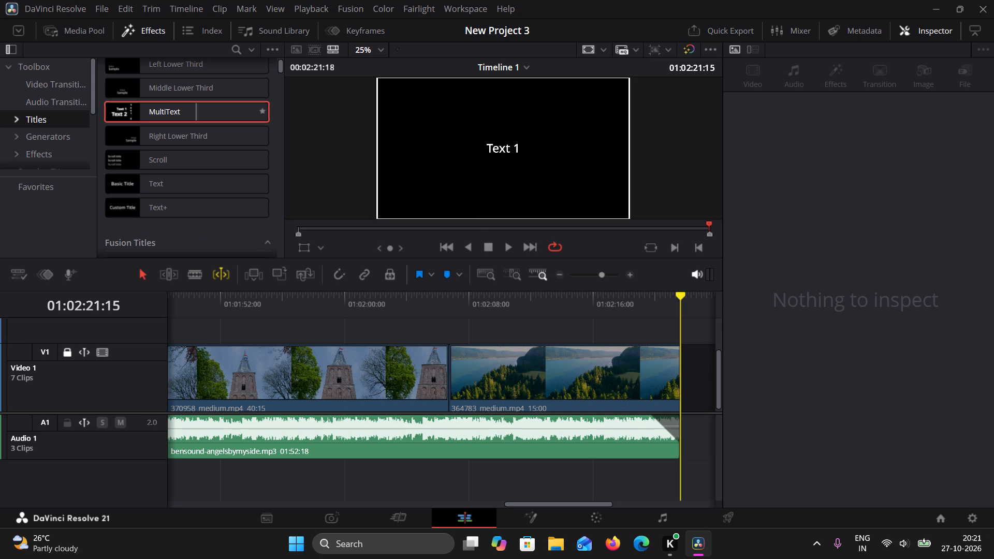
scroll(196, 113, up, 3)
scroll(192, 194, down, 5)
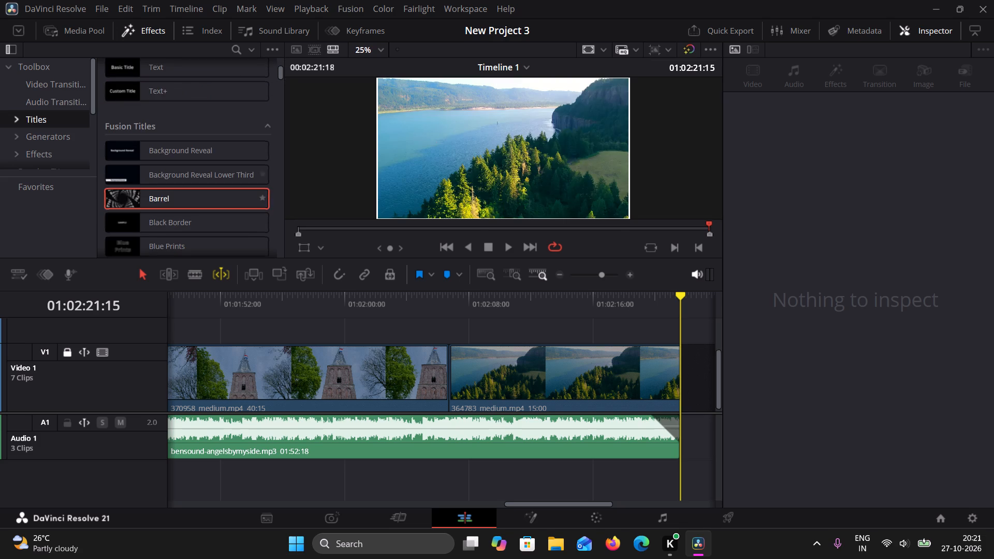
scroll(192, 194, down, 8)
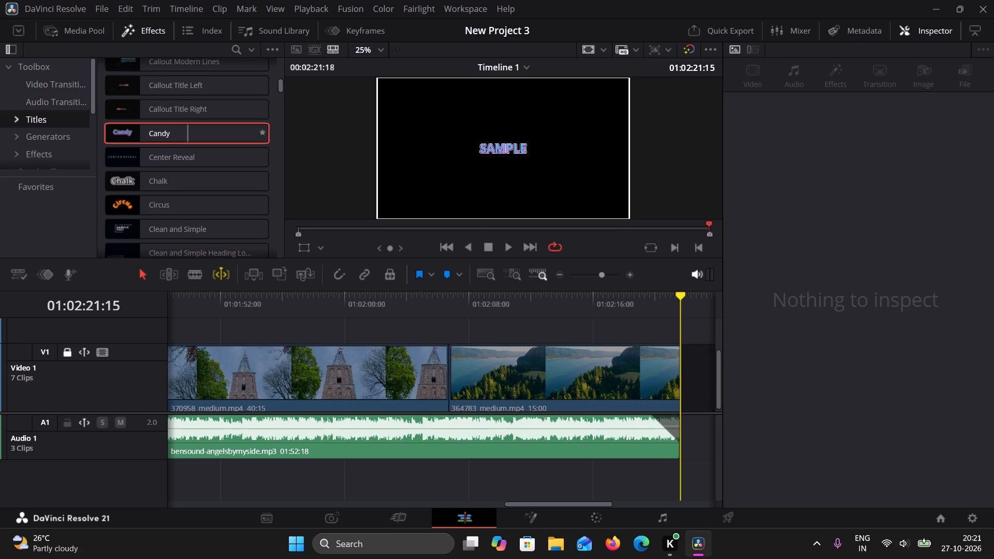
scroll(187, 138, down, 11)
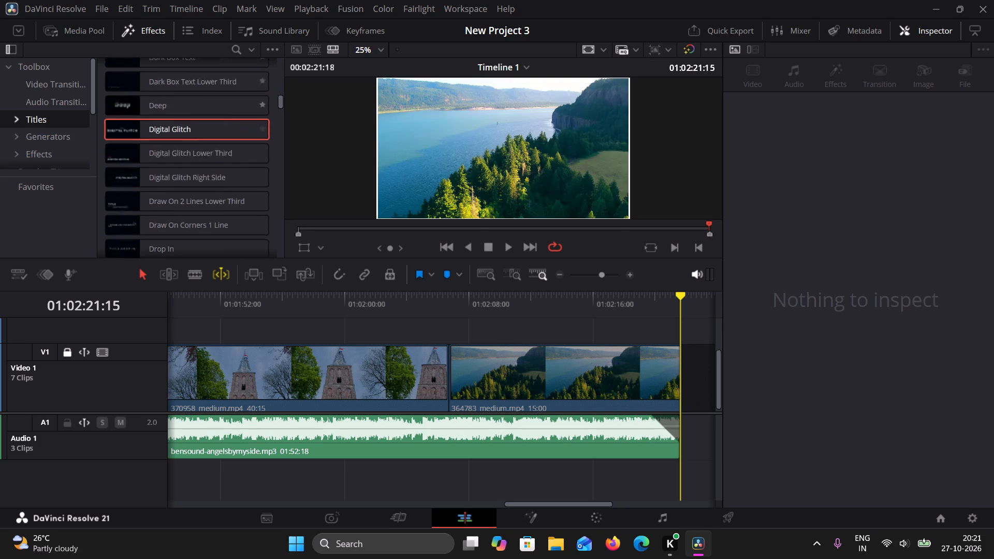
scroll(187, 138, down, 5)
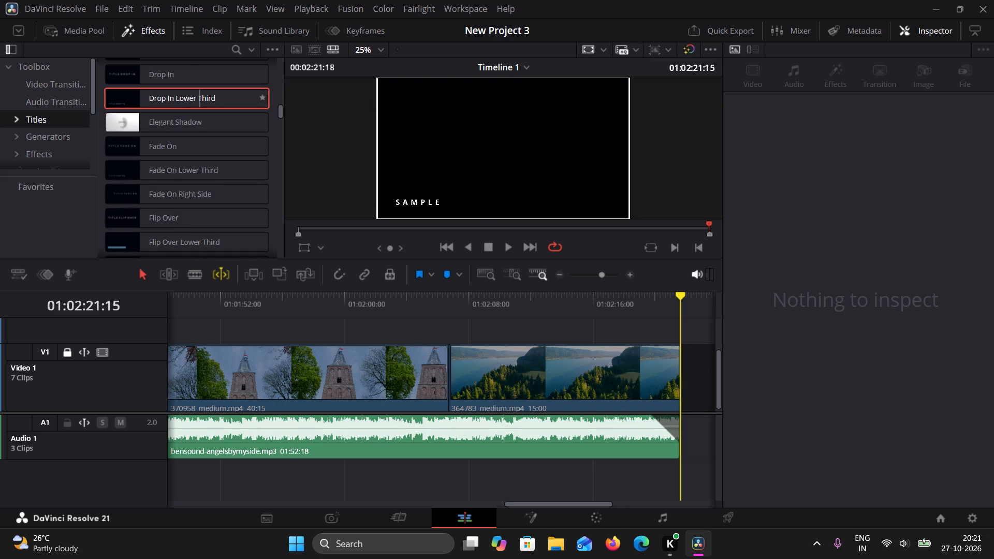
drag(192, 142, 394, 285)
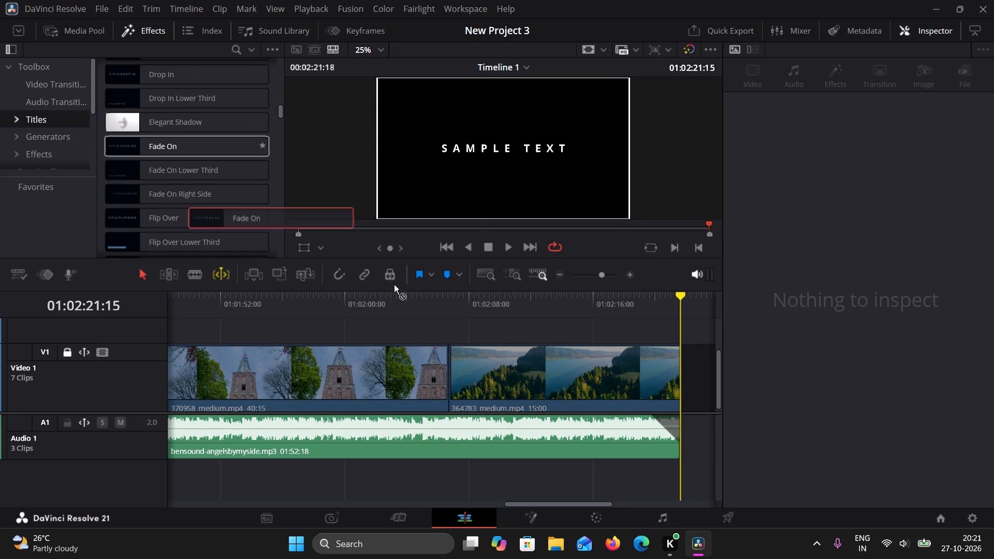
drag(394, 285, 598, 398)
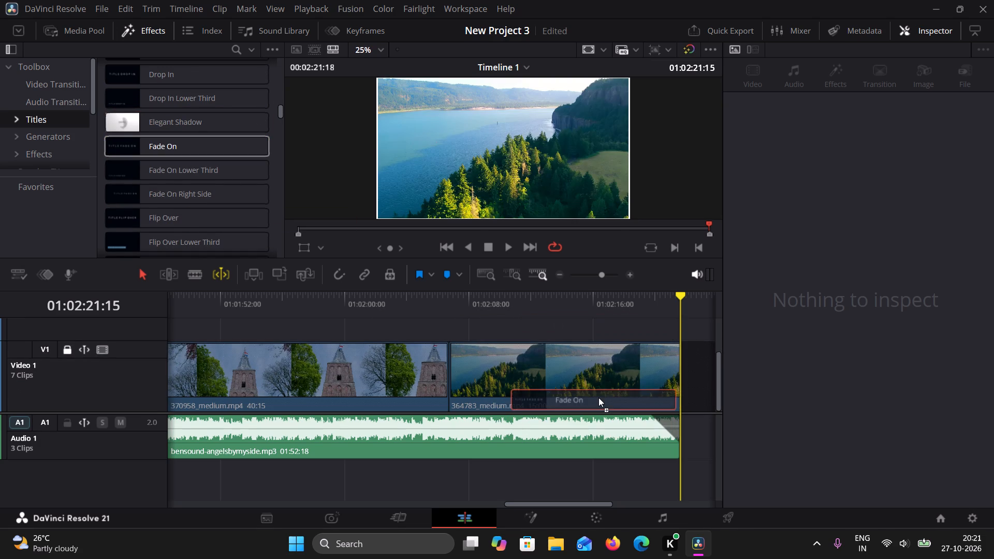
drag(598, 398, 625, 329)
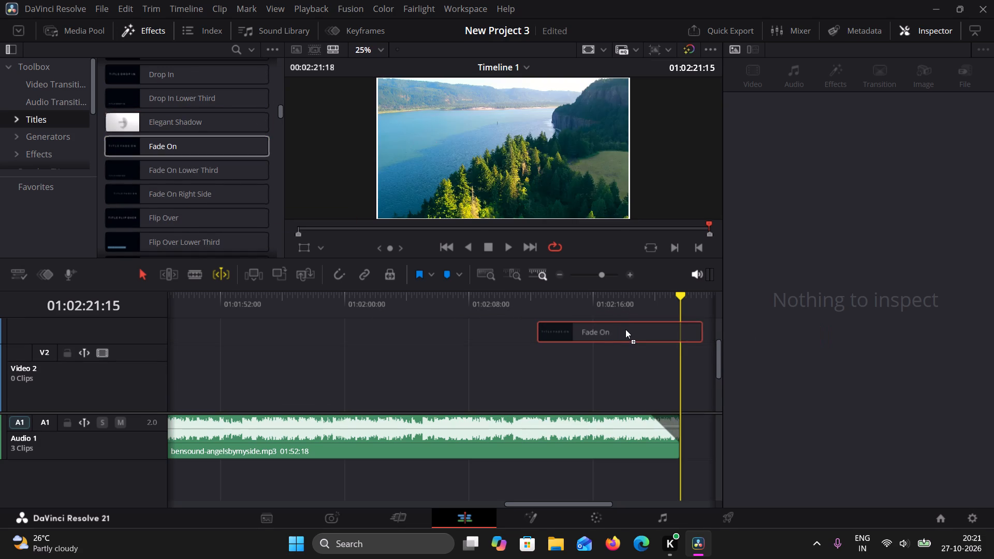
drag(625, 329, 617, 331)
click(665, 437)
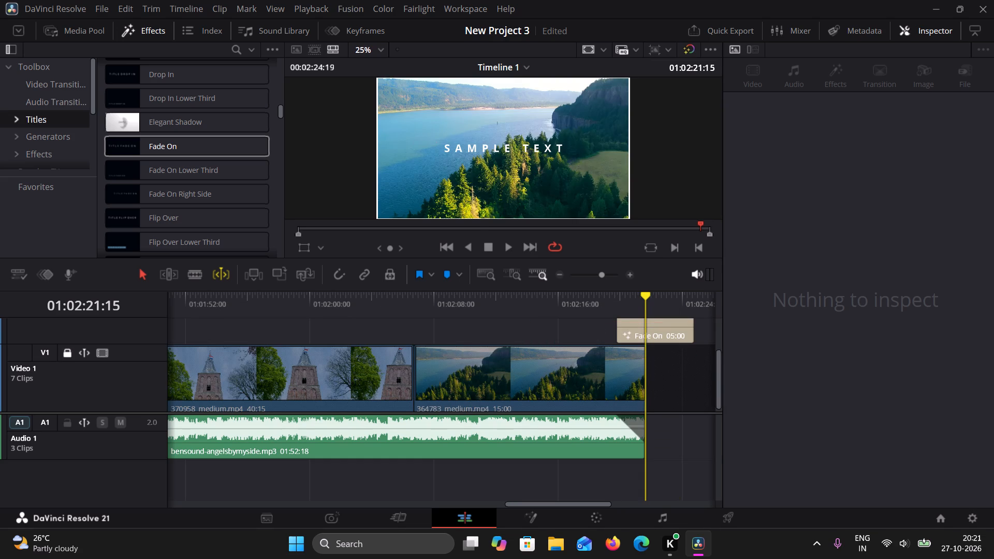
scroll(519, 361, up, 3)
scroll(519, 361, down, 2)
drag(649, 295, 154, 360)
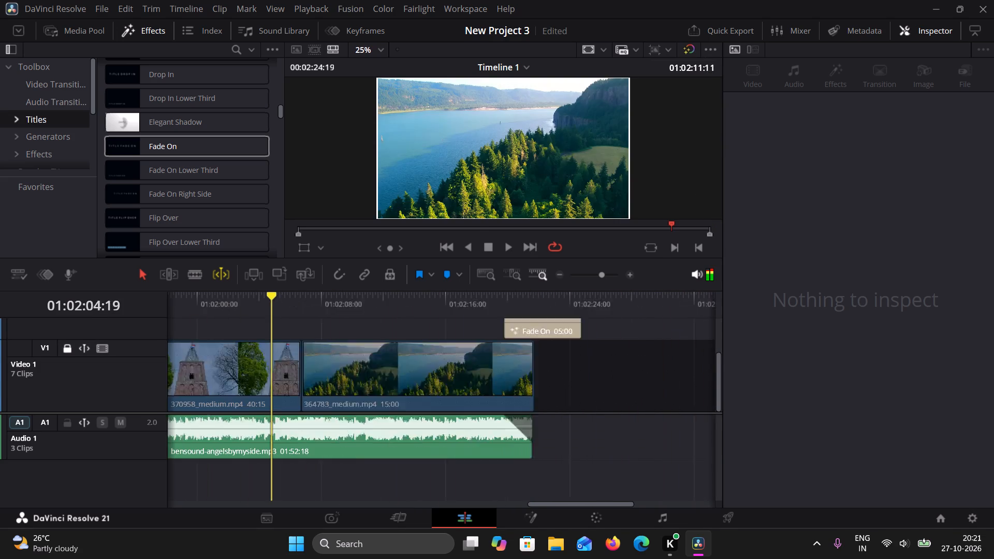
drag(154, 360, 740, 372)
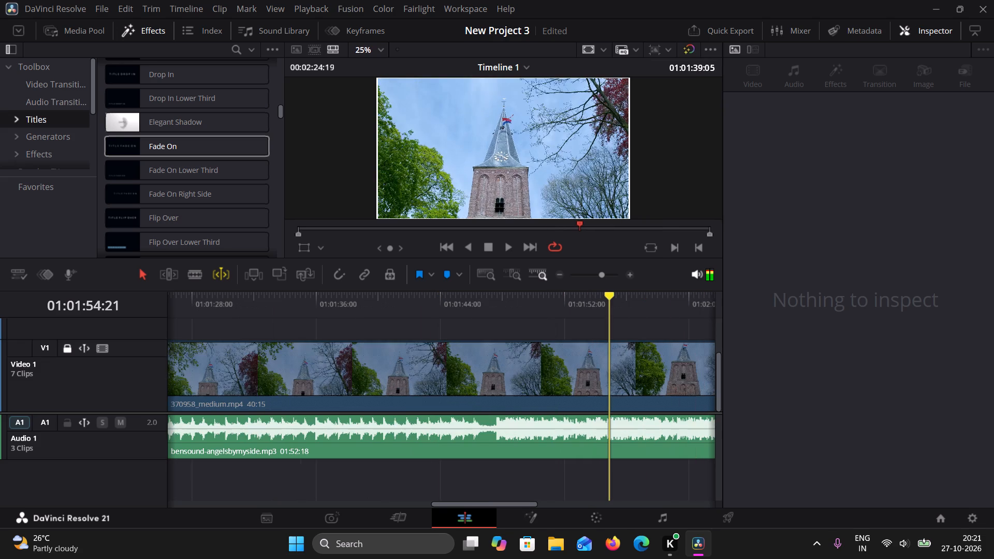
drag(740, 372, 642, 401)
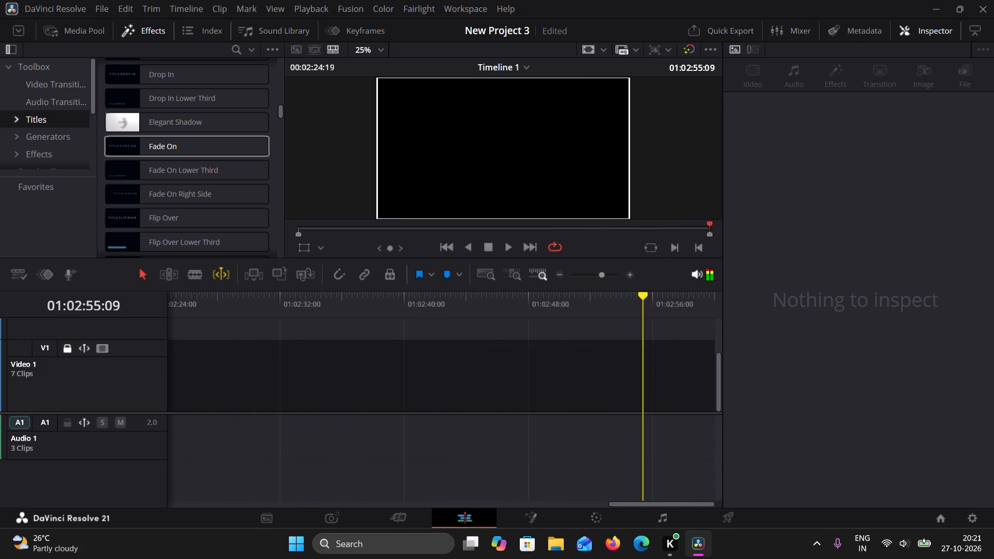
Unlock the Video 1 track.
drag(627, 506, 556, 511)
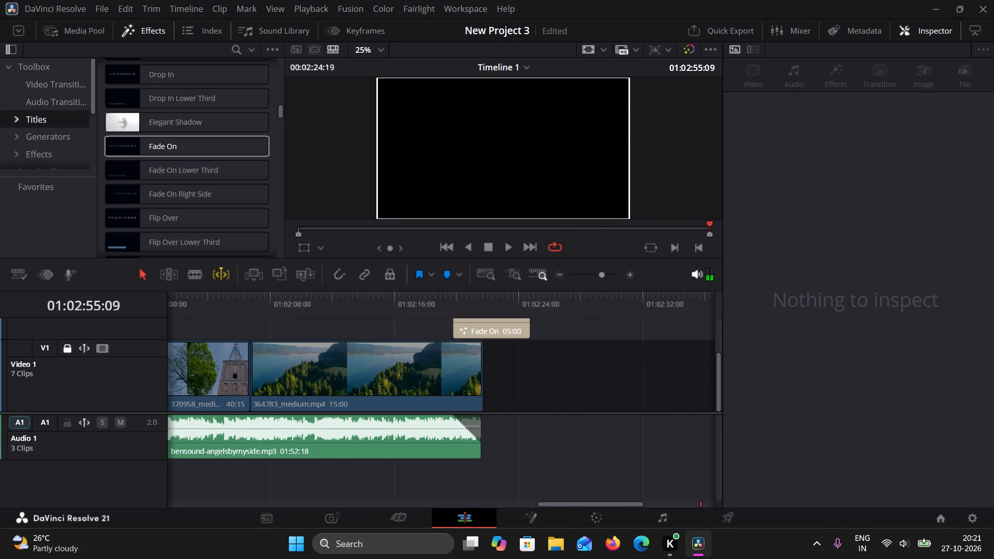
click(570, 403)
click(473, 390)
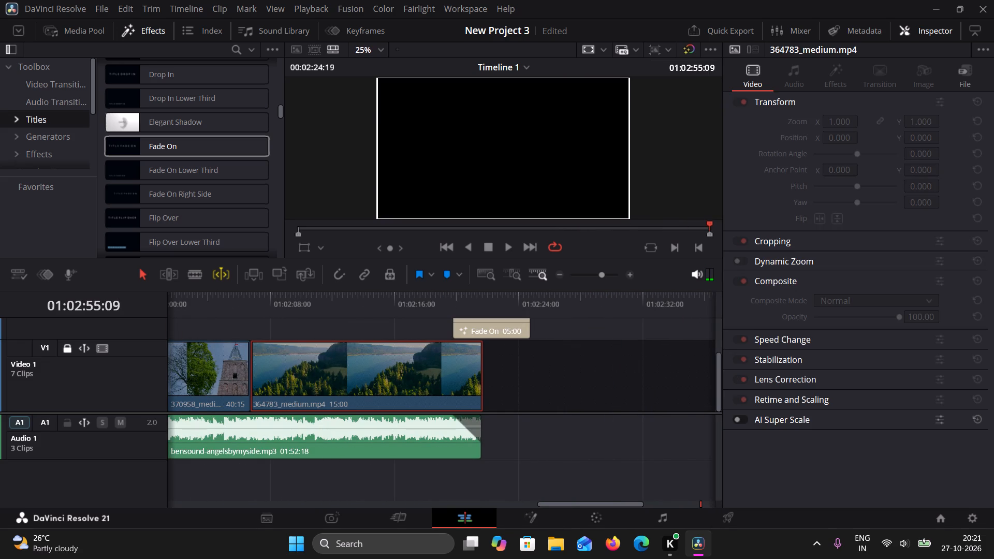
click(62, 348)
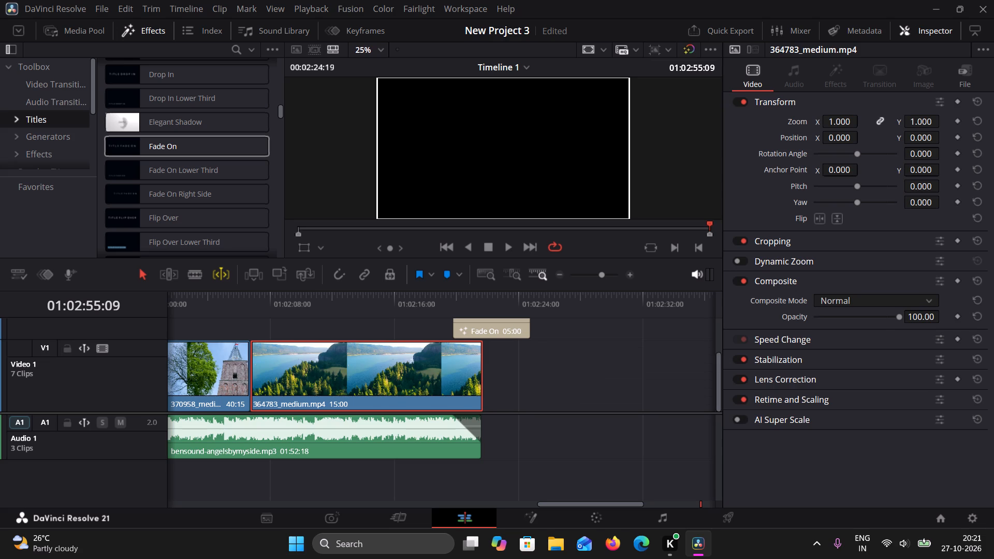
Move the Fade On title earlier so that it ends at about the end of the last video clip.
drag(517, 328, 474, 330)
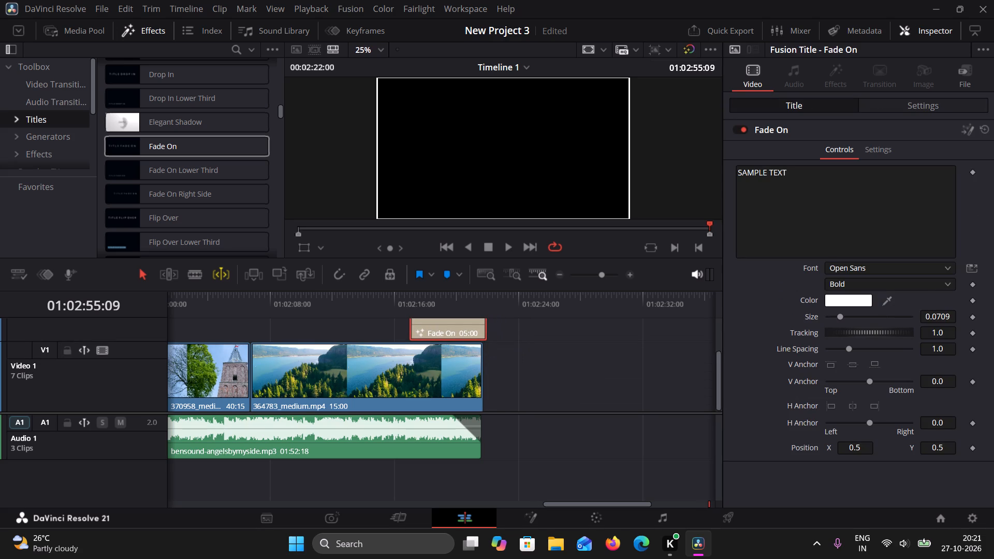
double_click(473, 329)
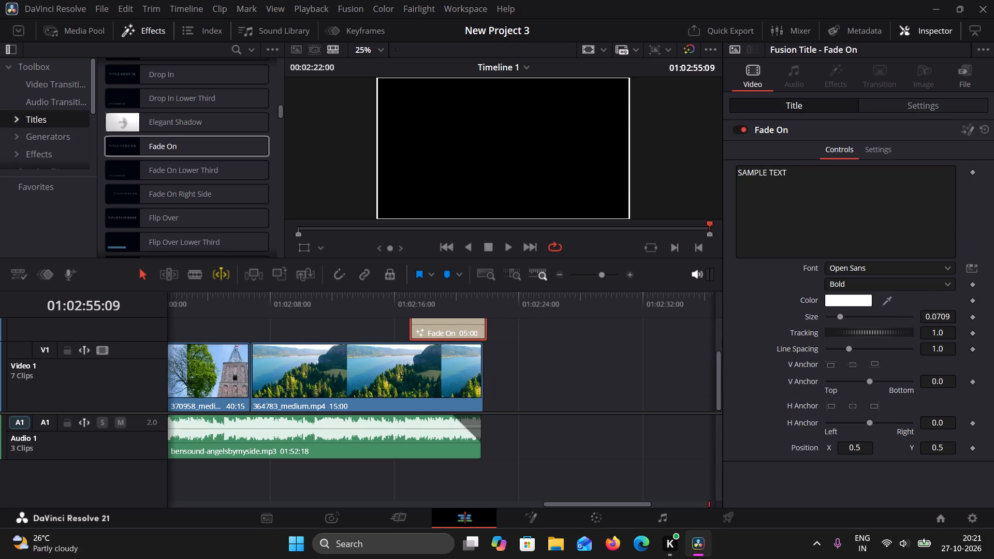
click(435, 394)
Replace the Fade On title's sample text with "THANKS FOR WATCHING".
click(666, 226)
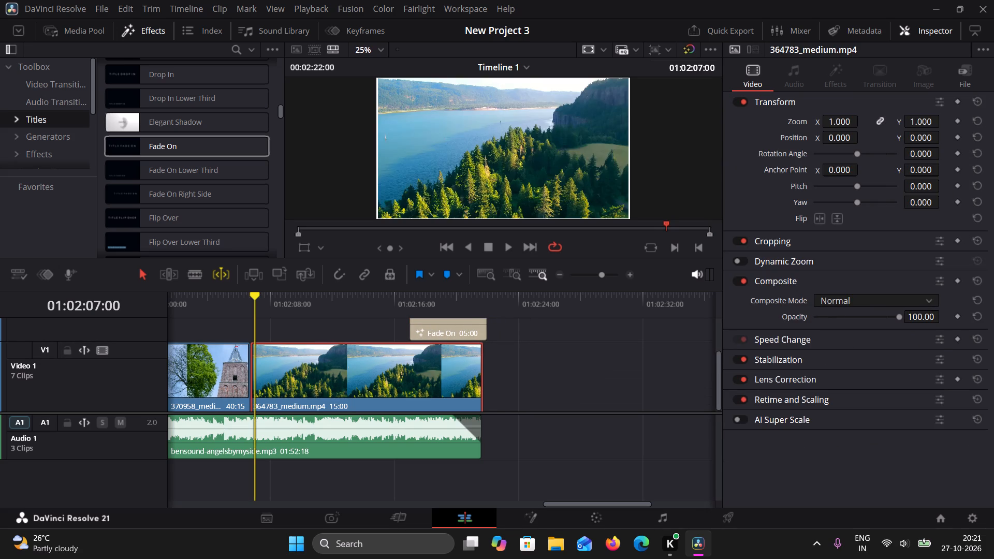
drag(668, 229, 697, 242)
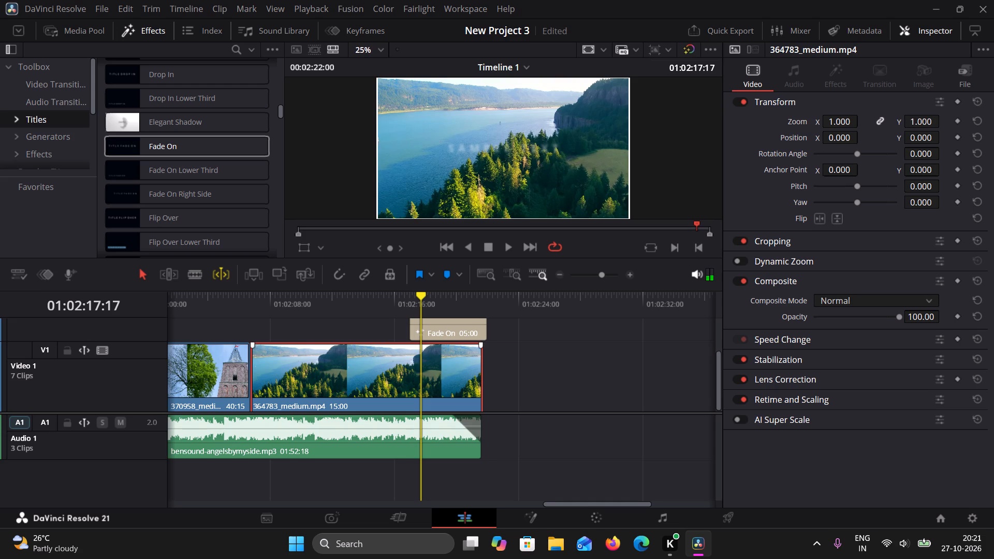
double_click(457, 329)
drag(860, 182, 709, 204)
click(709, 204)
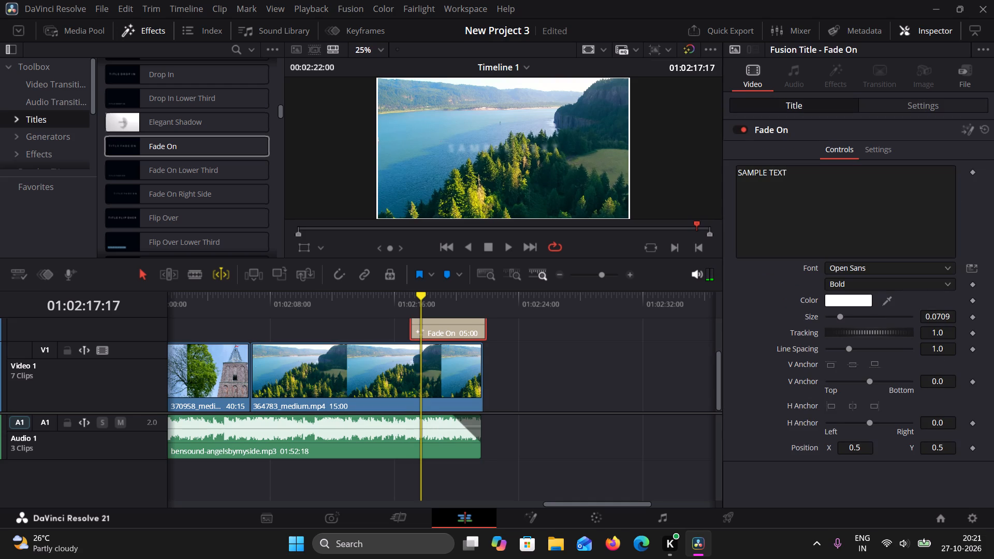
double_click(810, 183)
key(BackSpace)
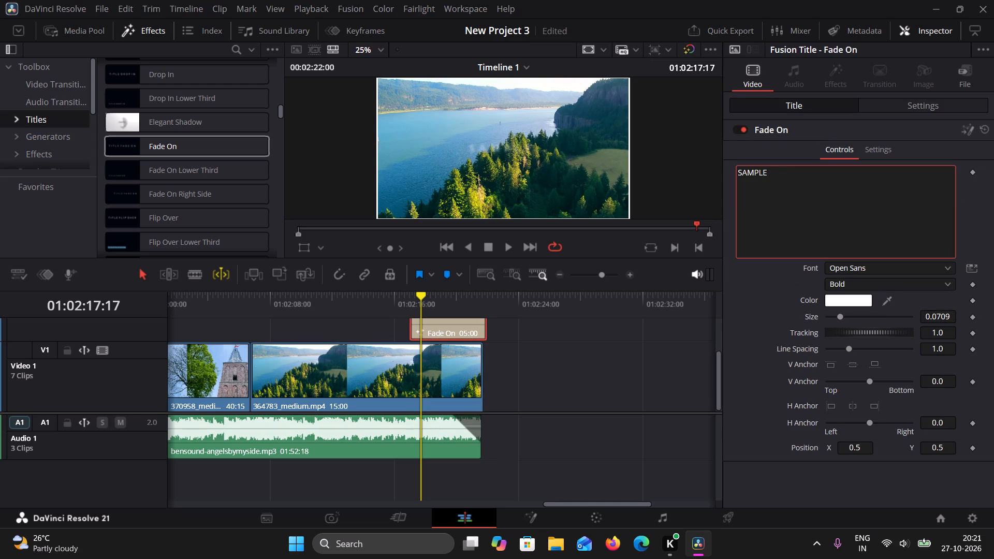
key(BackSpace)
key(BackSpace)
key(BackSpace)
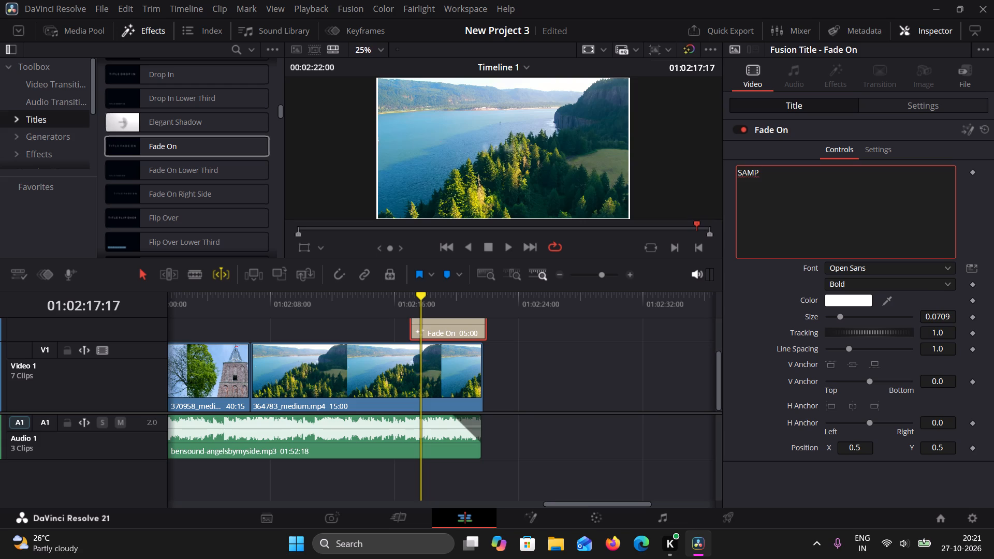
key(BackSpace)
key(BackSpace)
key(BackSpace)
key(BackSpace)
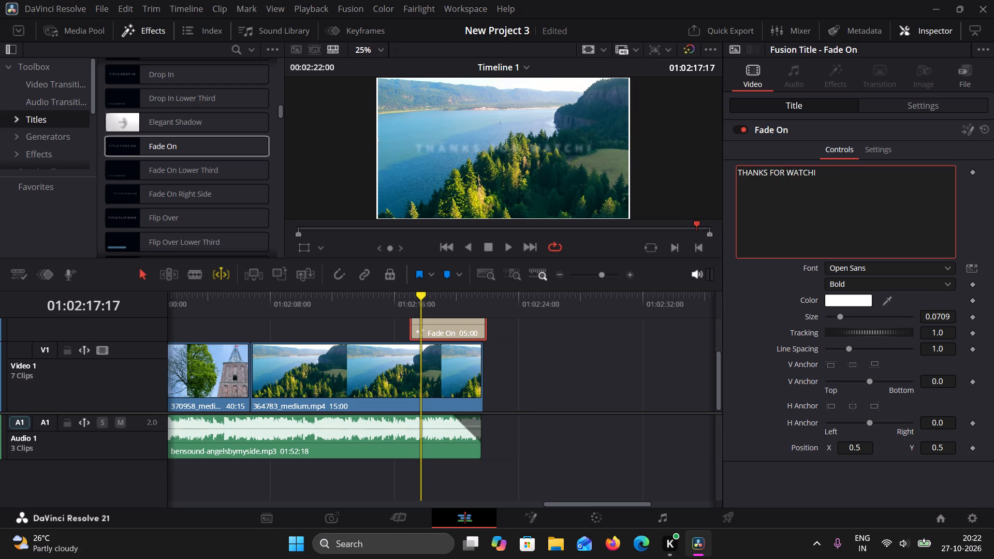
Play back the timeline to review the closing title and the opening clips with their music.
click(510, 245)
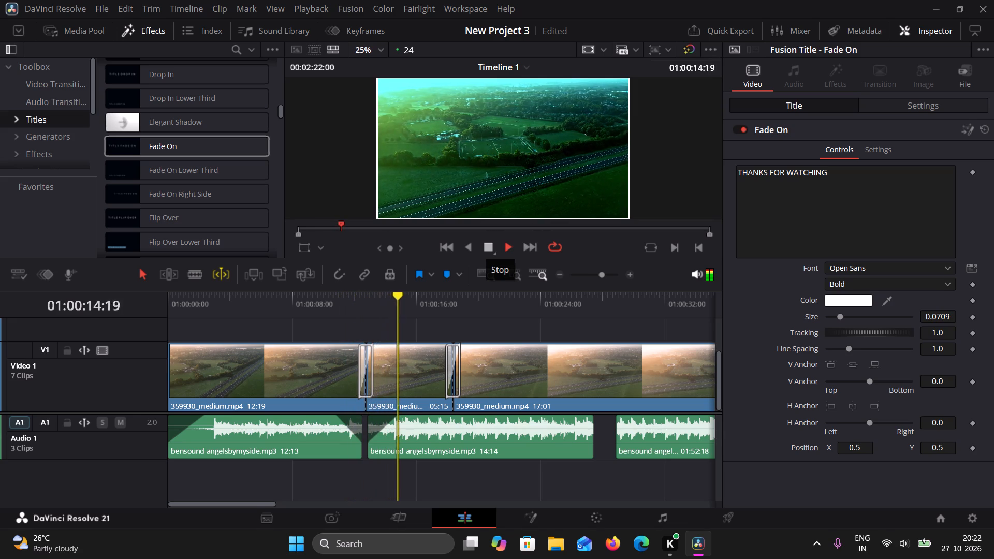
click(485, 251)
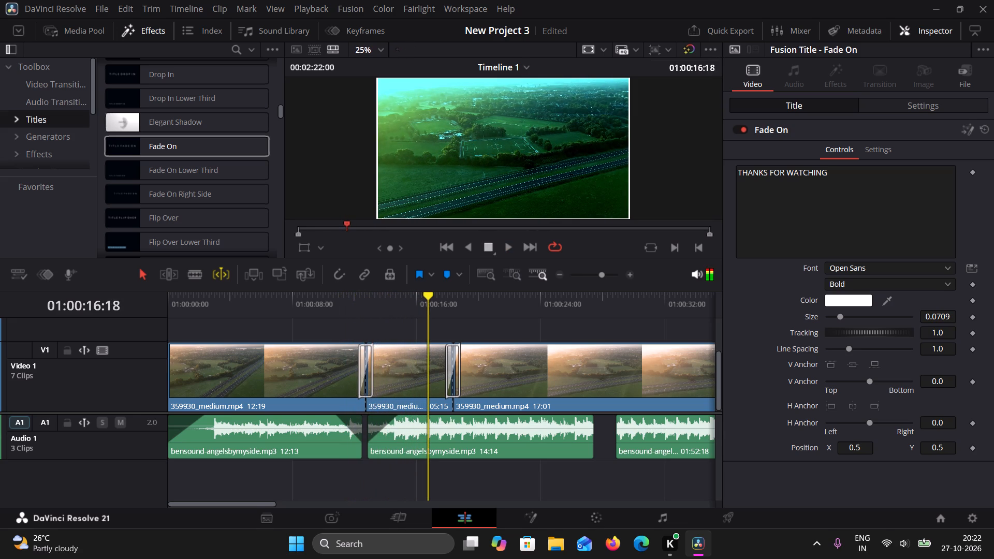
click(485, 251)
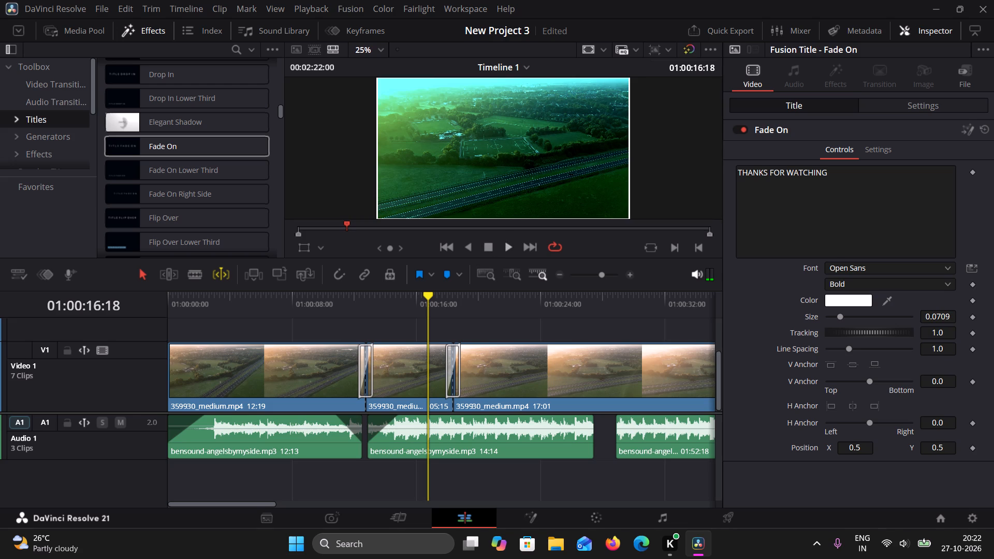
click(506, 251)
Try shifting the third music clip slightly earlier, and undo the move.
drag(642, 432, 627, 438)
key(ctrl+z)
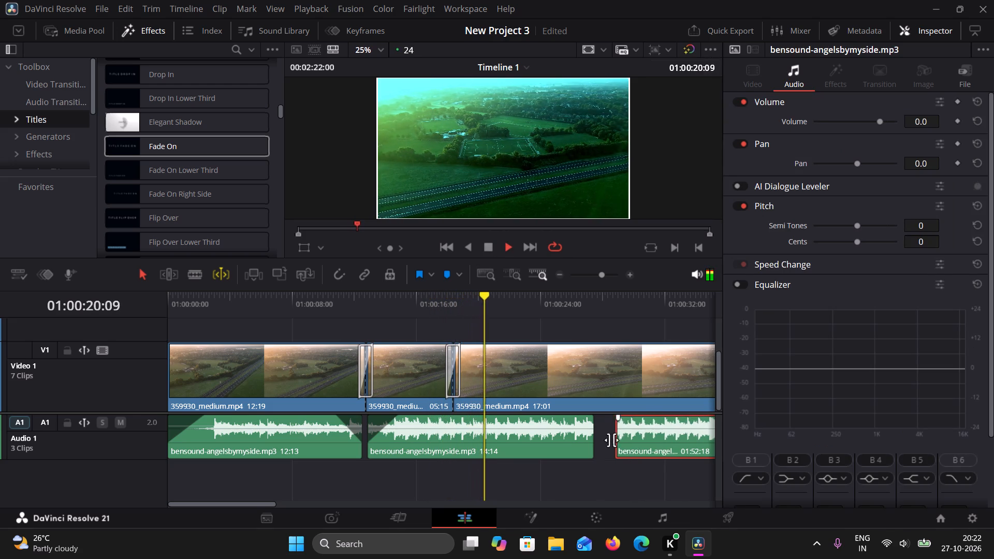
Close the gap between the second and third music clips by extending the third's start 21 frames earlier and the second's length to 15:01.
drag(613, 435, 600, 436)
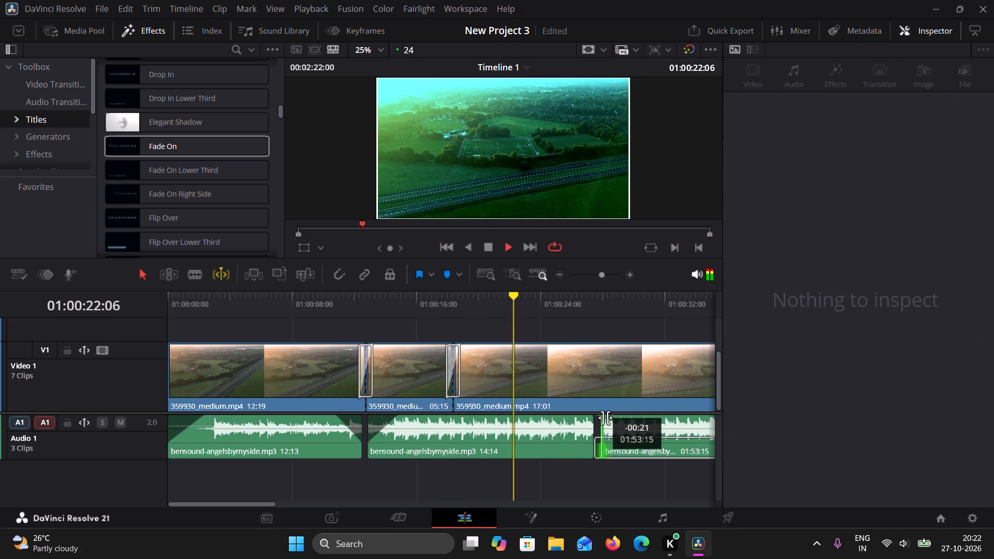
click(588, 418)
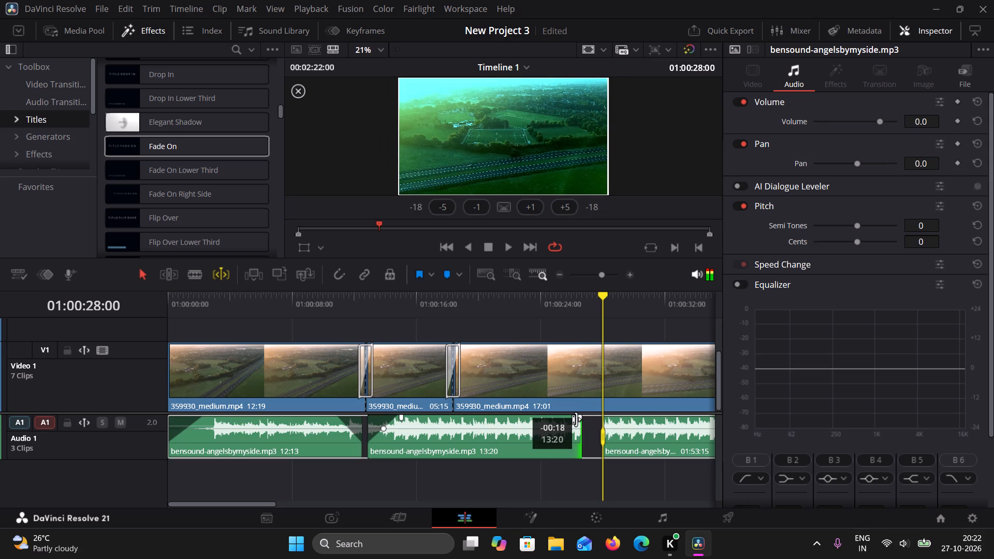
drag(589, 418, 588, 418)
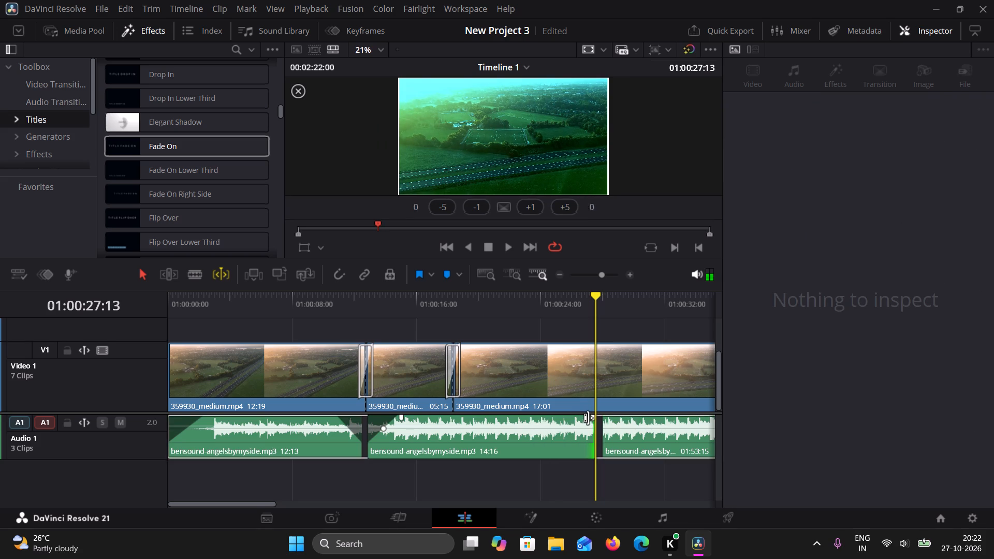
drag(588, 418, 593, 419)
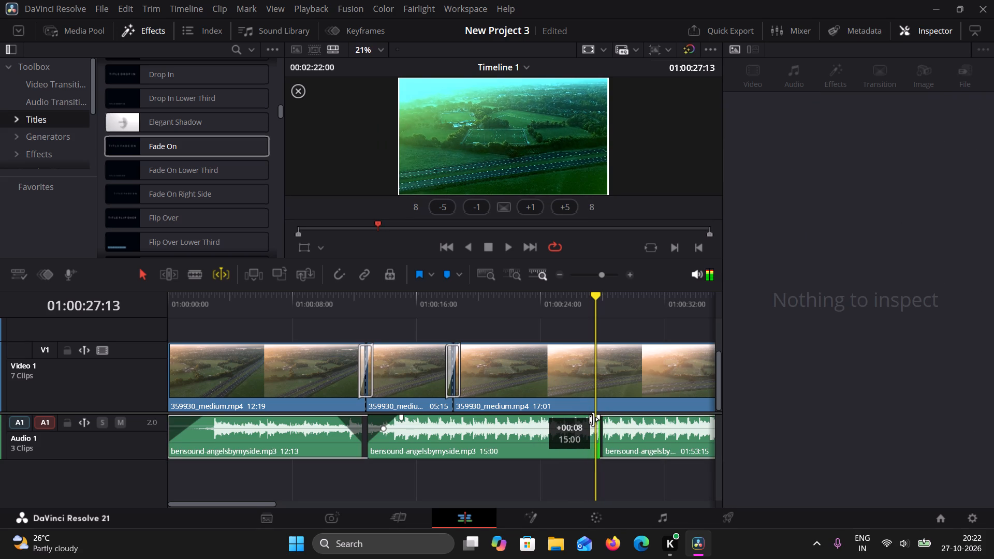
drag(593, 419, 594, 421)
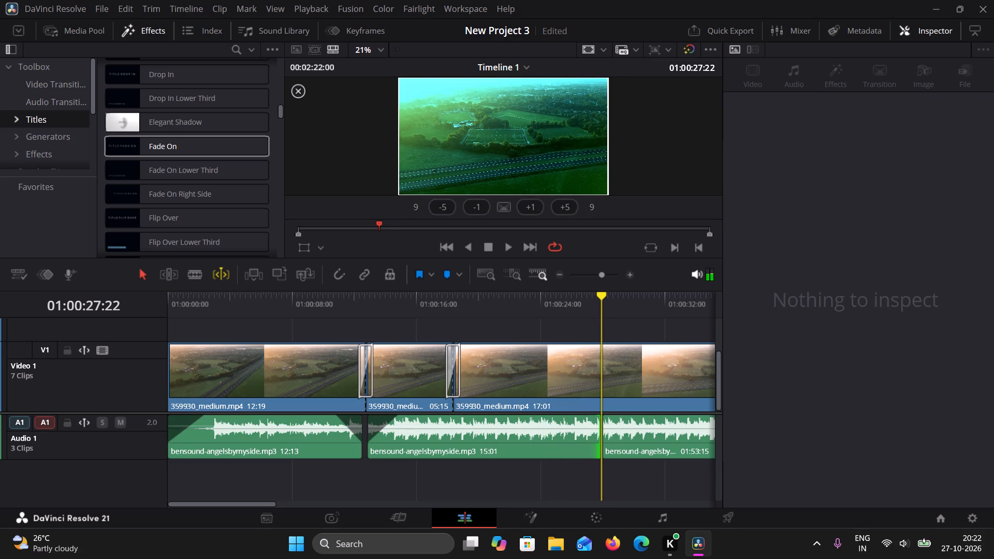
Add a short fade-out of about half a second at the end of the second music clip.
drag(599, 415, 590, 414)
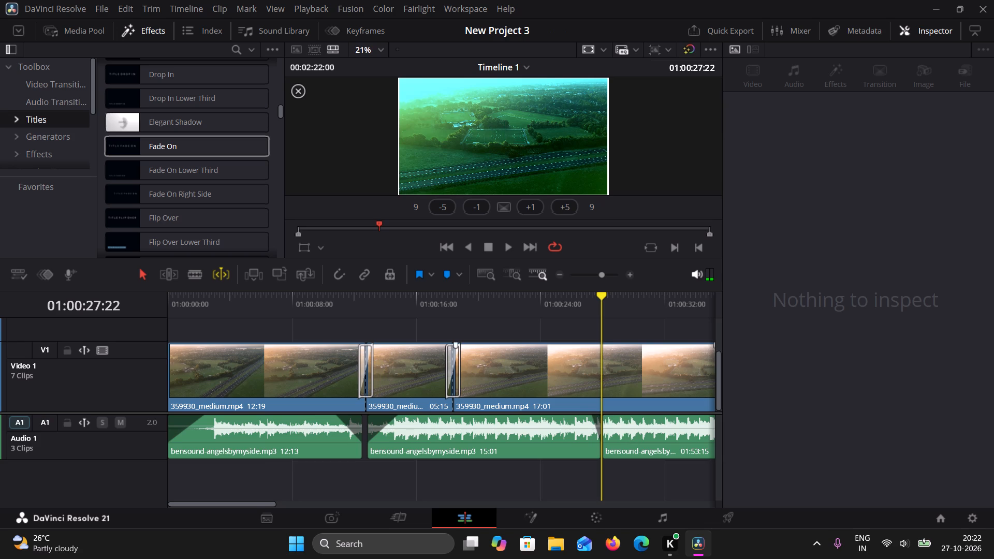
Play back the timeline from the start of the third music clip into the opening of the ocean footage.
click(511, 251)
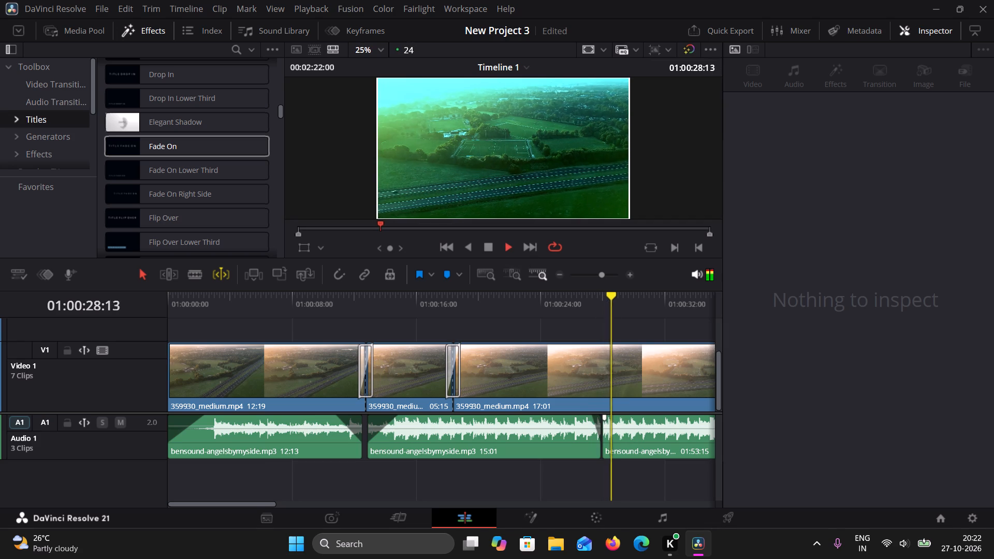
drag(273, 507, 297, 504)
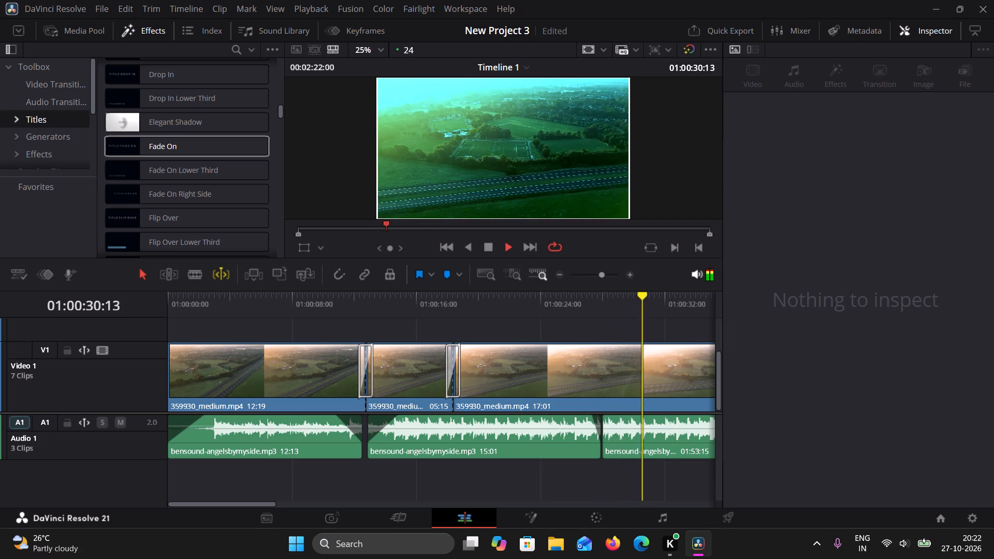
drag(297, 504, 330, 503)
click(331, 503)
click(331, 503)
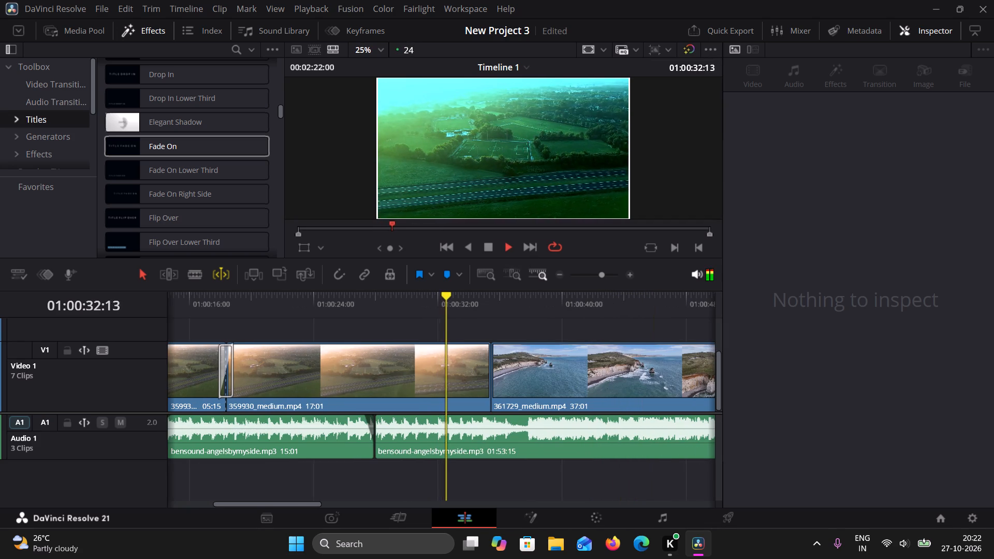
click(487, 243)
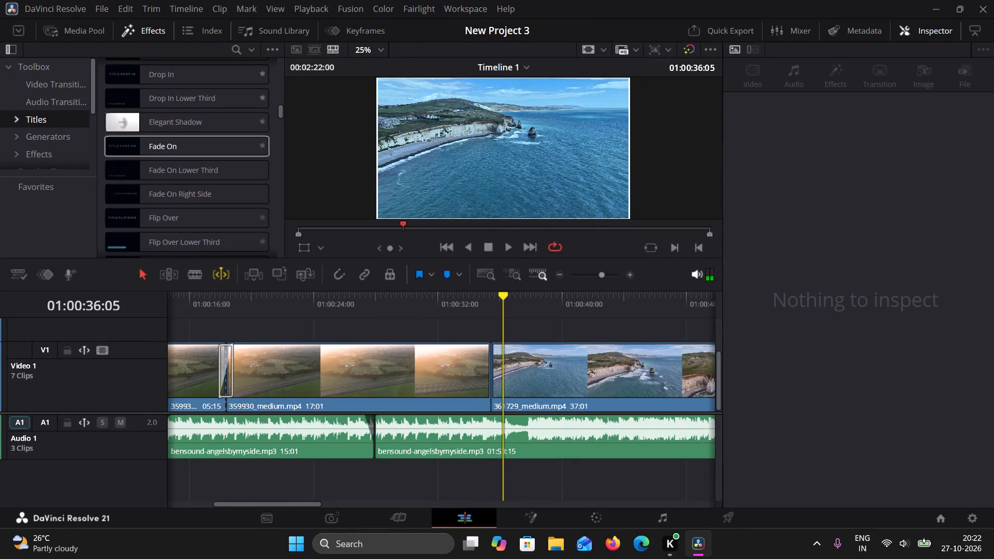
Add a 5-second Fade On title above the cut into the first ocean clip and set its text to "Beautiful Ocean".
drag(199, 149, 449, 316)
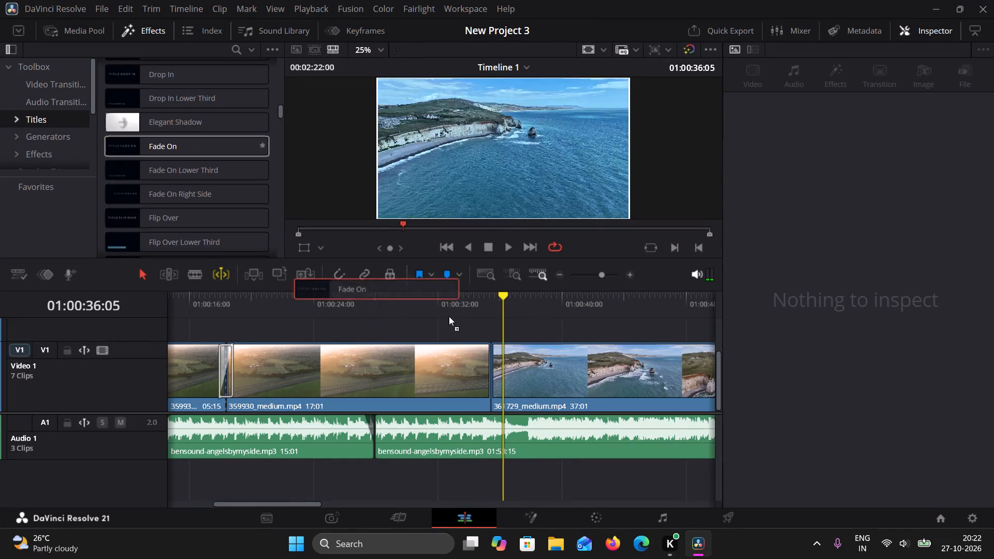
drag(449, 316, 465, 334)
double_click(488, 323)
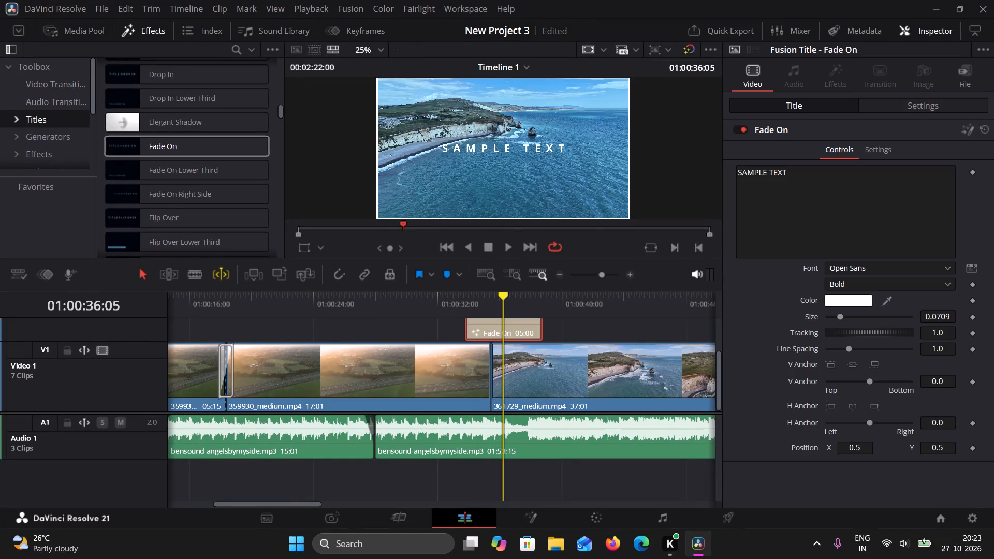
drag(802, 184, 756, 188)
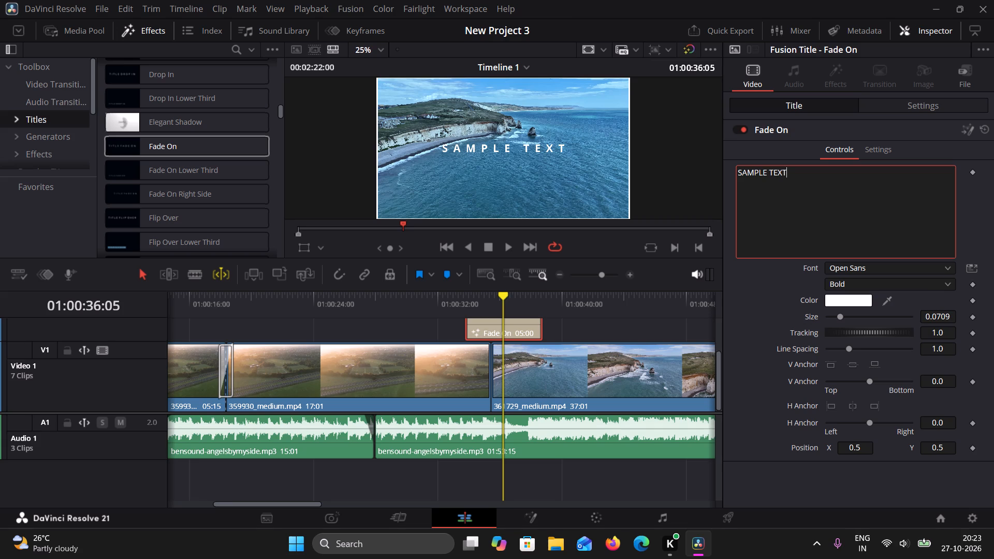
triple_click(833, 176)
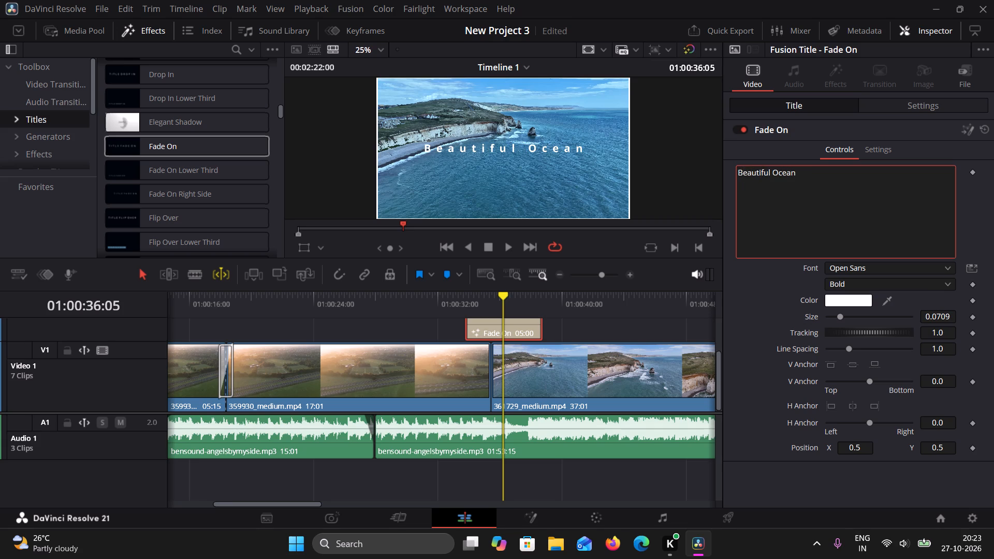
scroll(833, 176, down, 2)
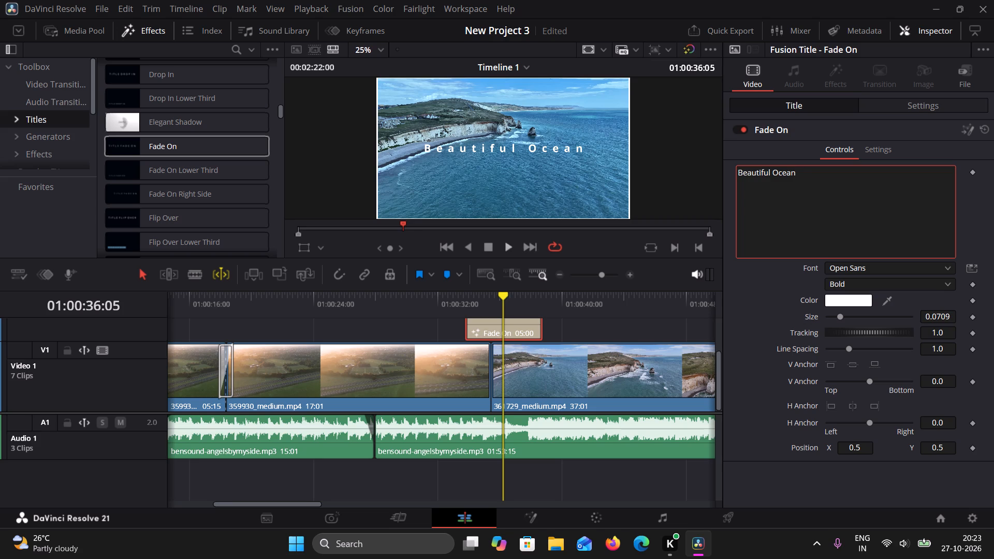
Play back and scrub through the ocean clip 361729_medium.mp4 to examine where its view changes.
click(516, 247)
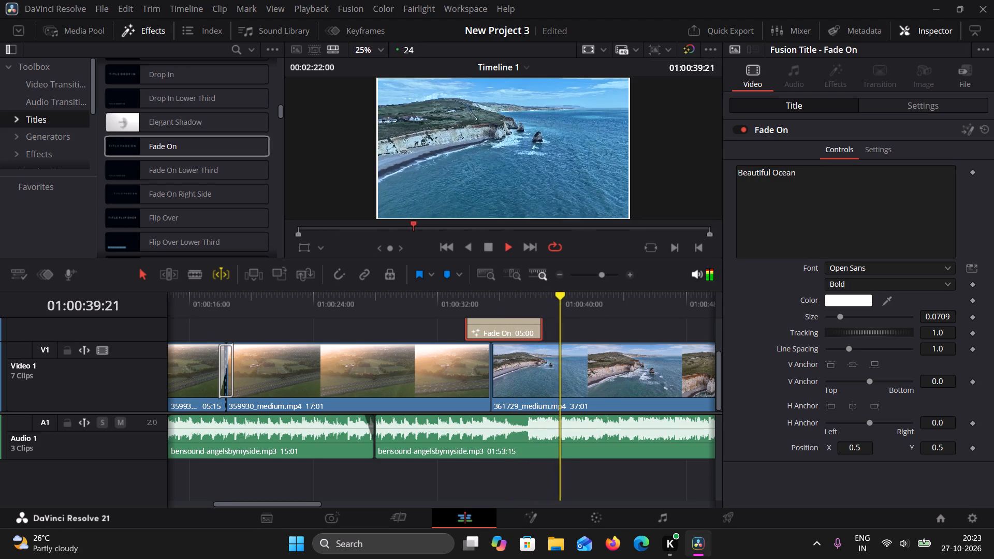
click(368, 503)
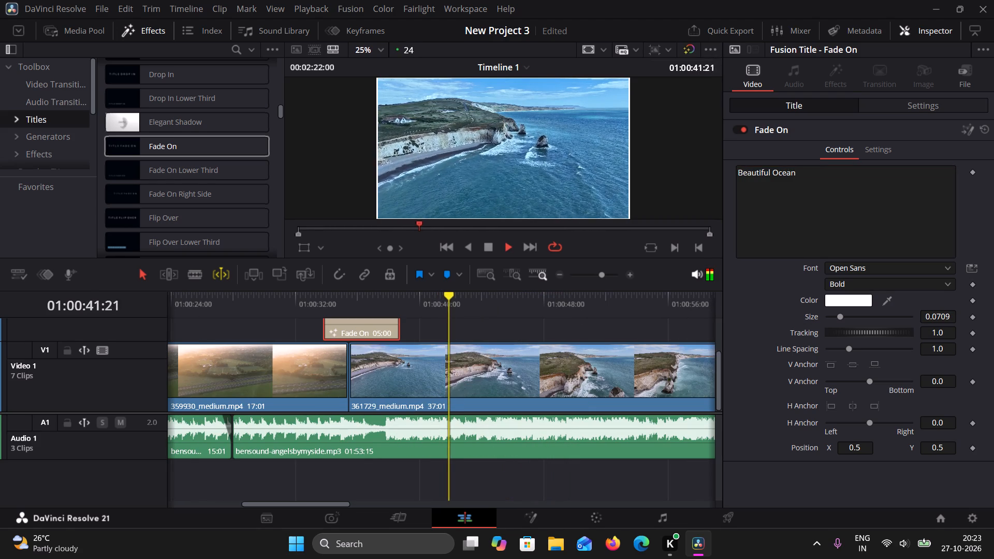
click(505, 504)
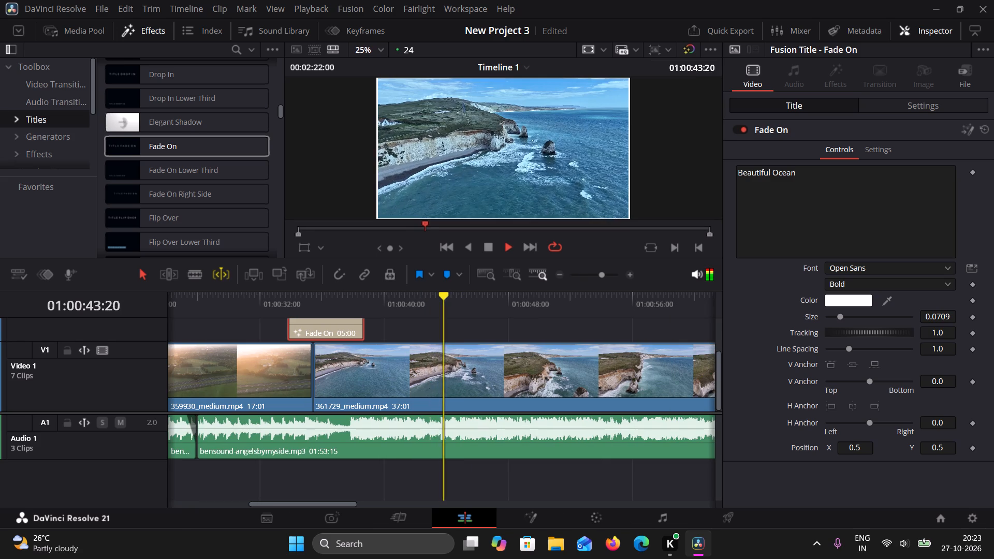
click(612, 507)
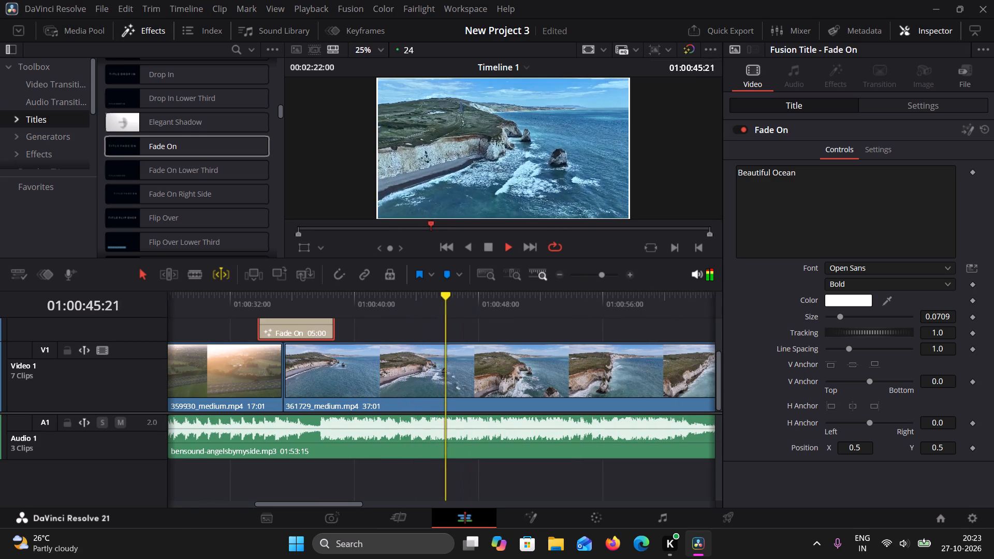
click(629, 508)
click(616, 502)
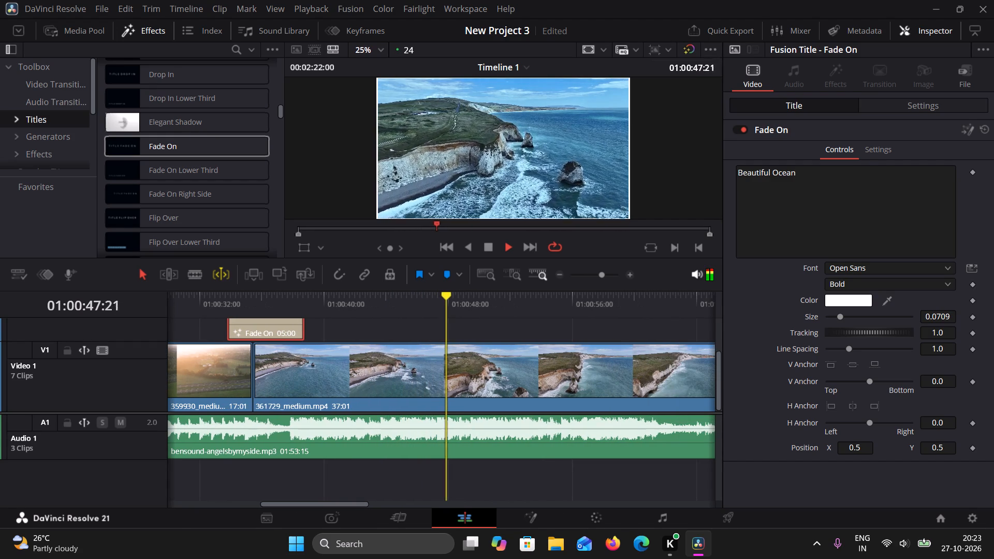
click(633, 500)
click(649, 500)
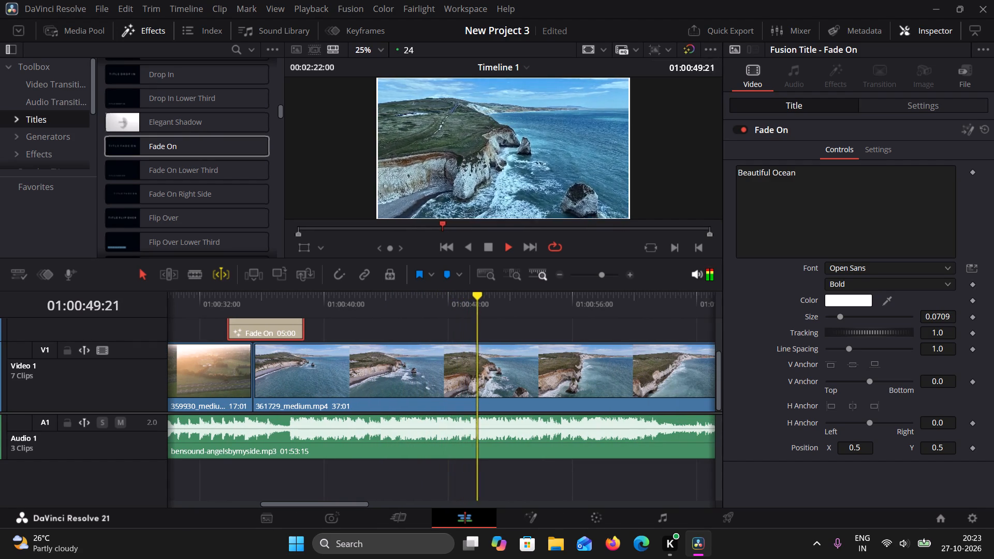
drag(365, 505, 515, 515)
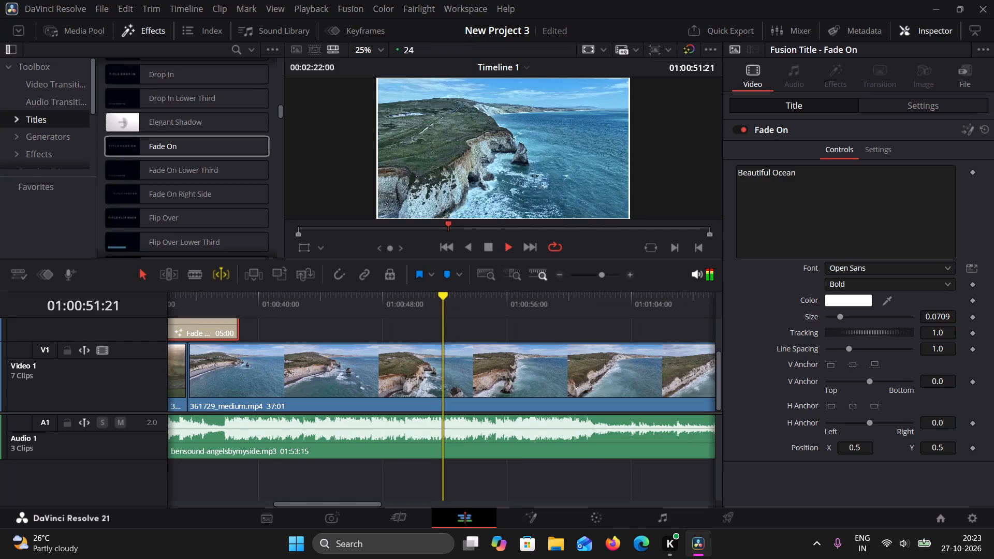
click(536, 505)
click(595, 505)
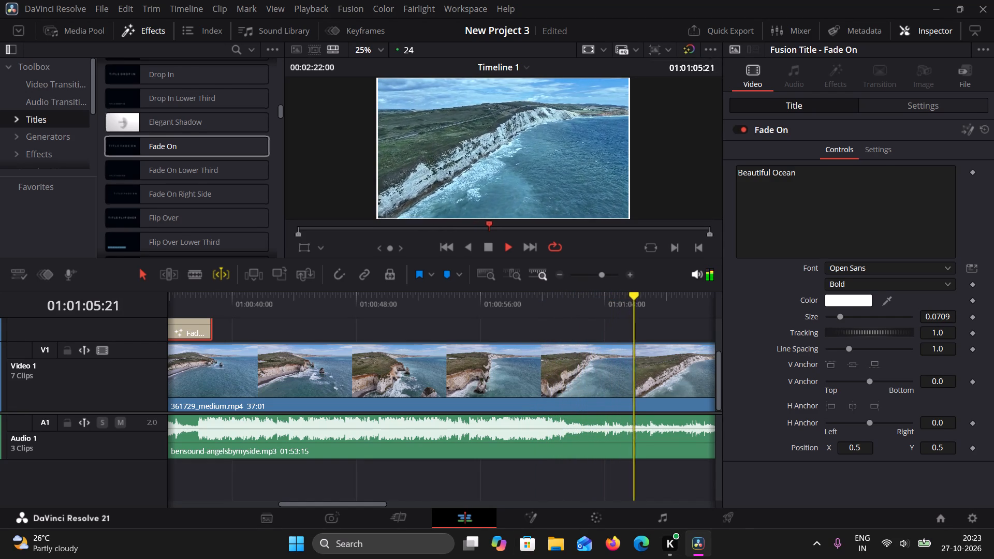
drag(637, 305, 417, 325)
Lock the Audio 1 track.
click(75, 425)
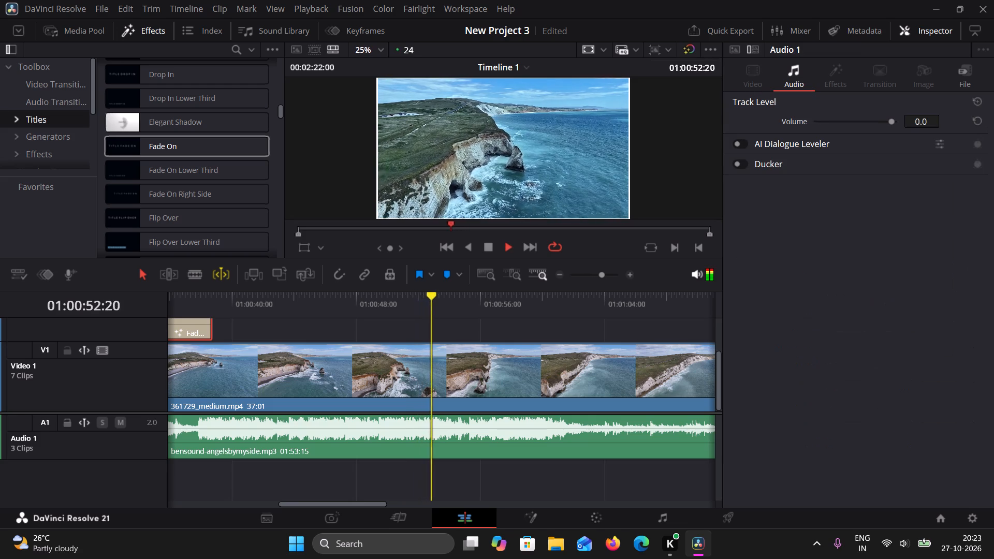
click(74, 423)
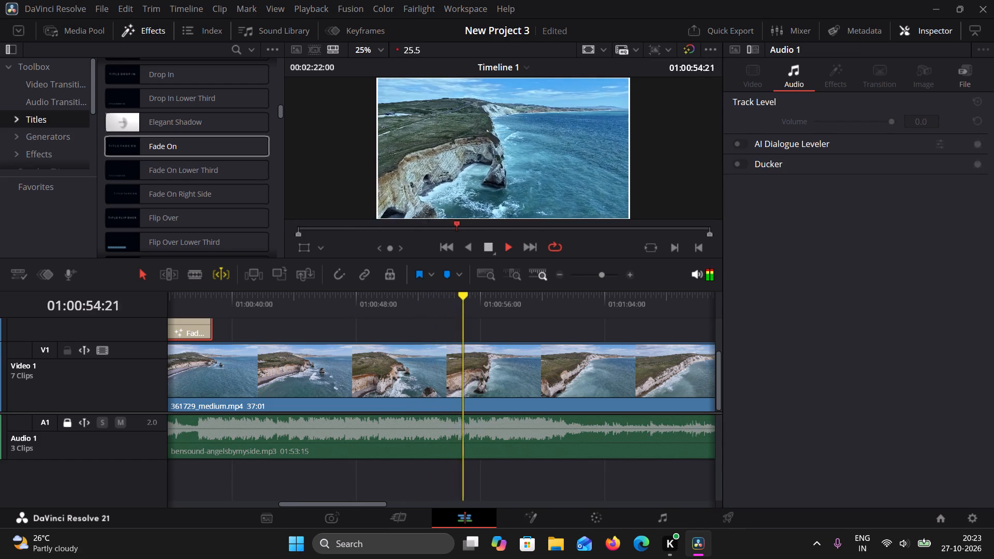
Split the ocean clip 361729_medium.mp4 with the blade into three pieces of 19:16, 09:21 and 07:12.
click(490, 248)
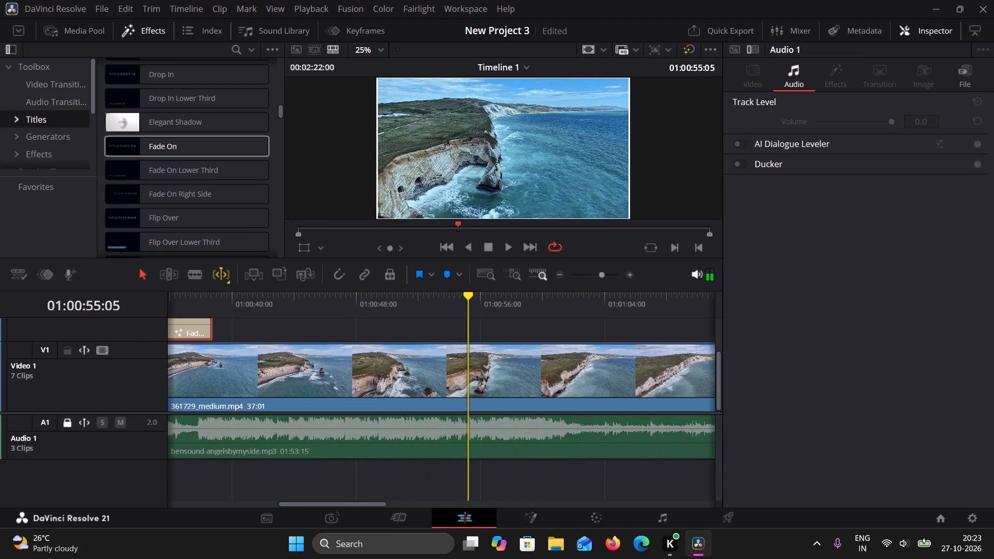
click(193, 268)
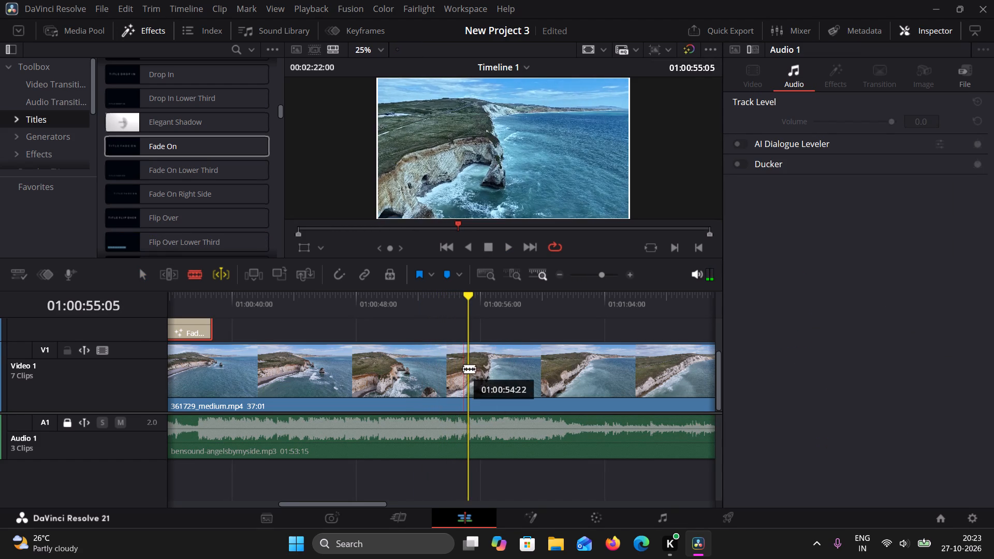
click(467, 371)
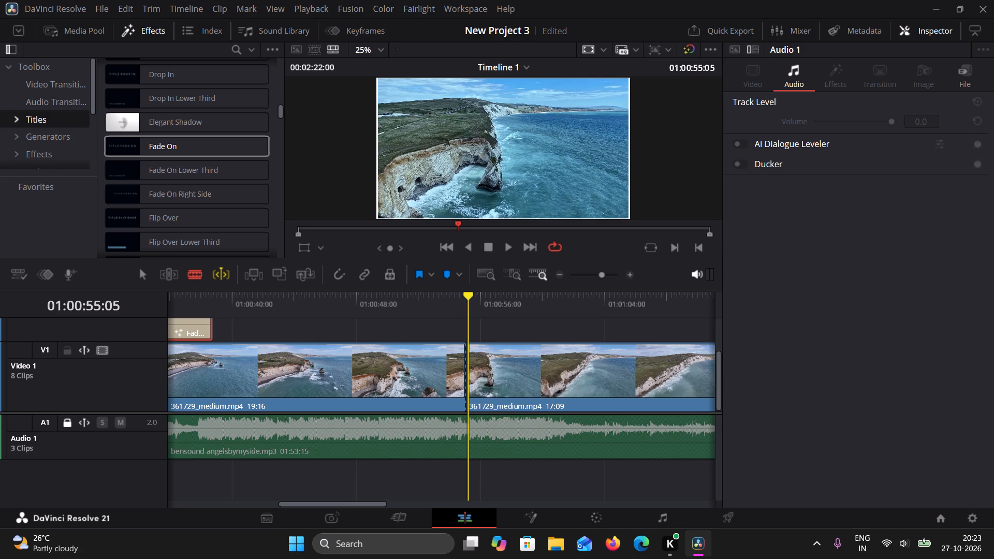
drag(465, 296, 626, 326)
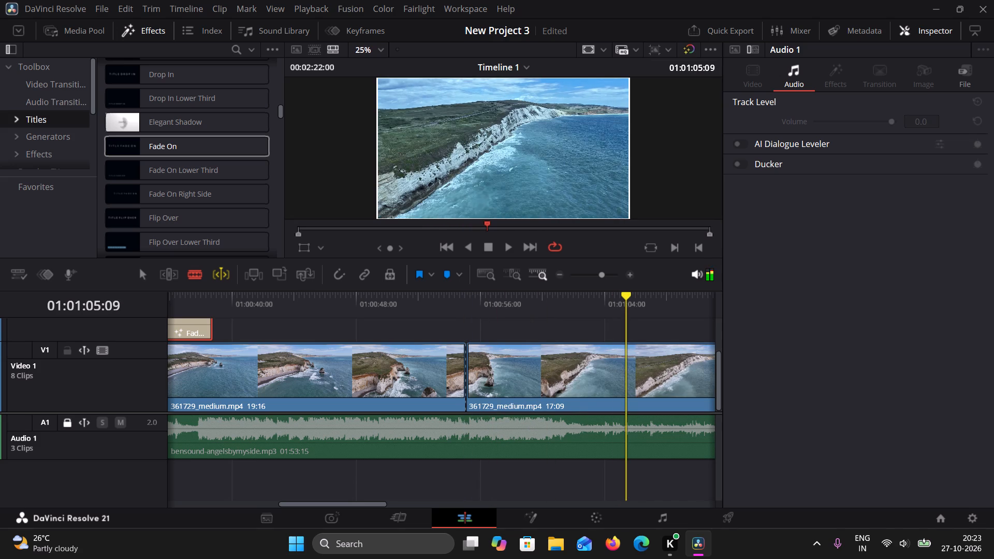
click(620, 366)
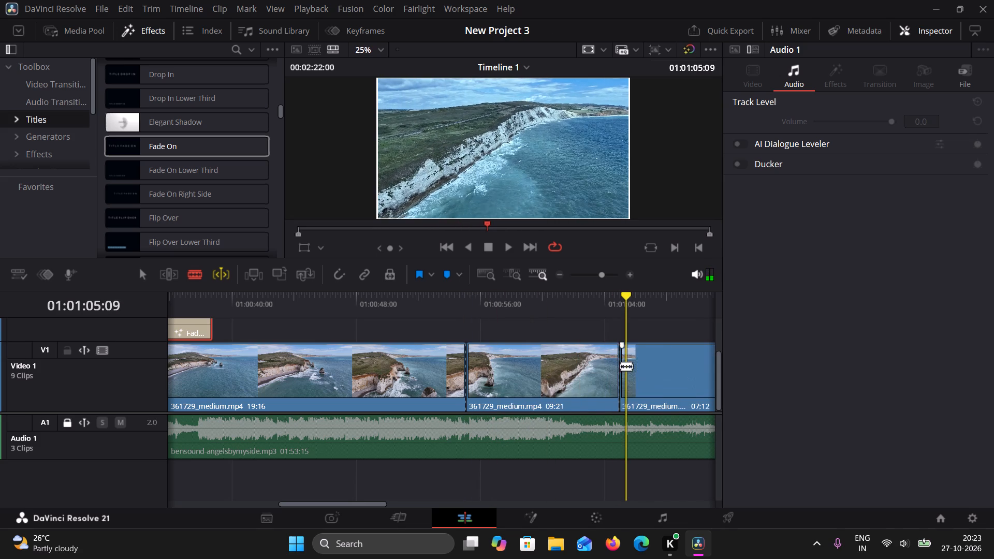
Add a second 5-second Fade On title on Video 2, spanning the first split in the ocean clip.
drag(170, 151, 404, 299)
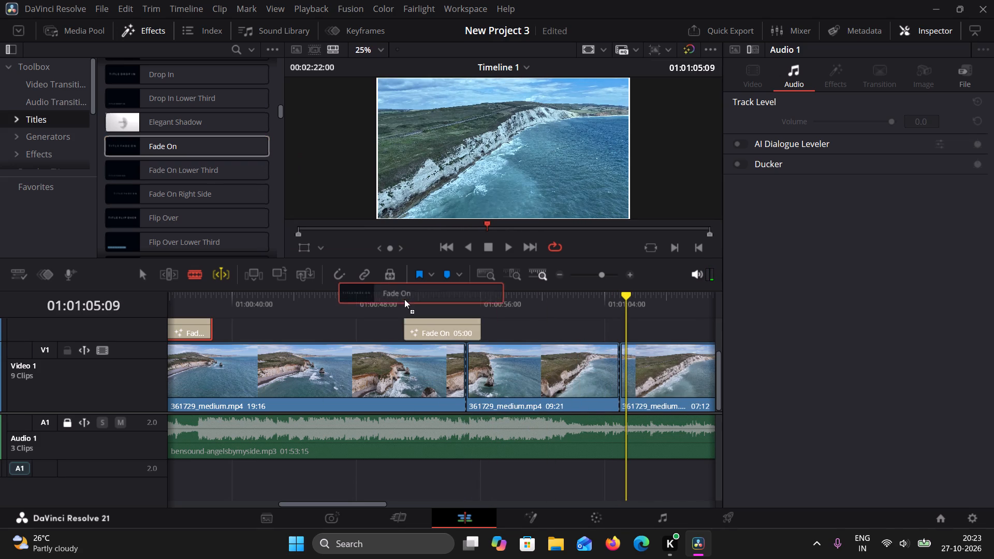
drag(404, 299, 415, 307)
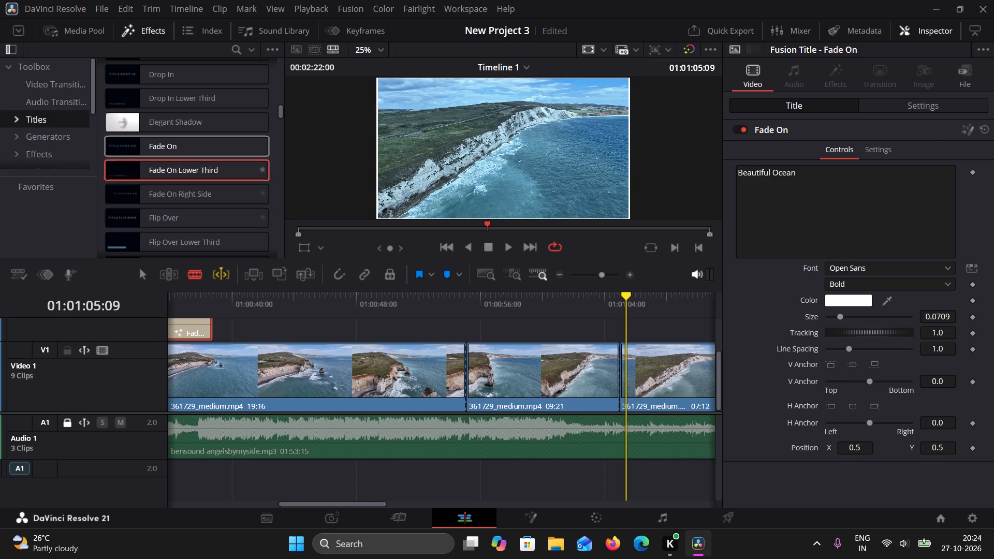
drag(168, 150, 444, 350)
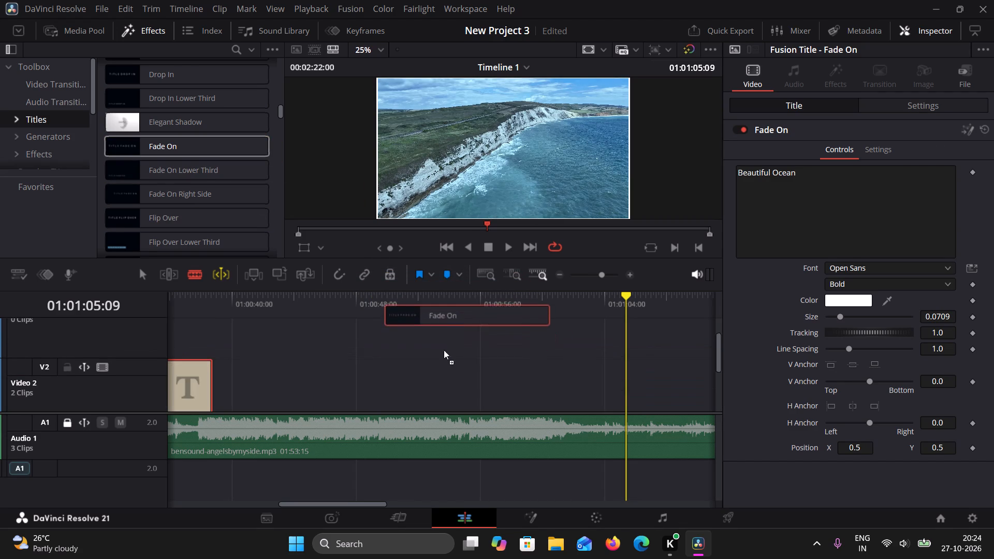
drag(444, 350, 447, 345)
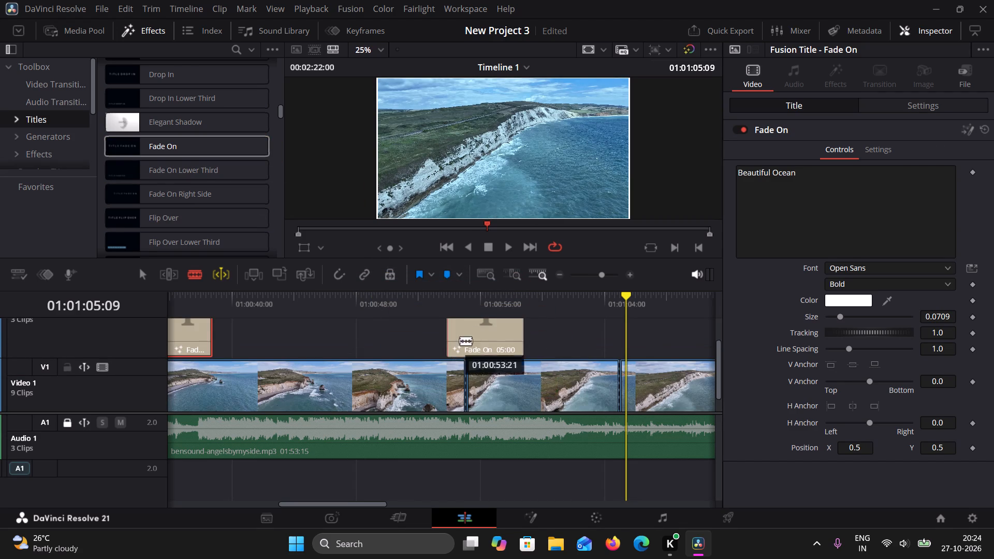
Replace the text of the selected "Beautiful Ocean" title with "Scenic view".
drag(842, 179, 715, 174)
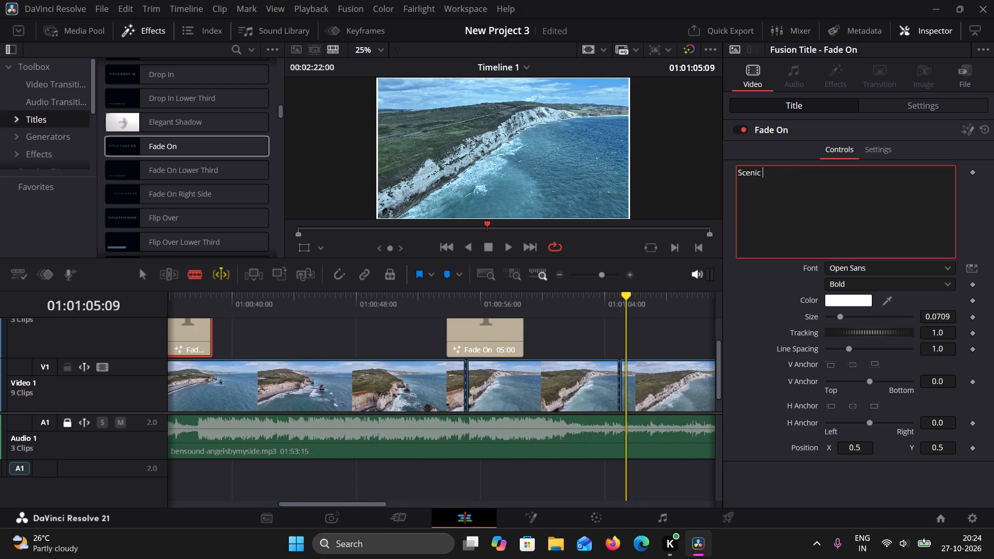
text(view)
Play back the section around the second ocean title to check the text it displays.
drag(622, 296, 603, 306)
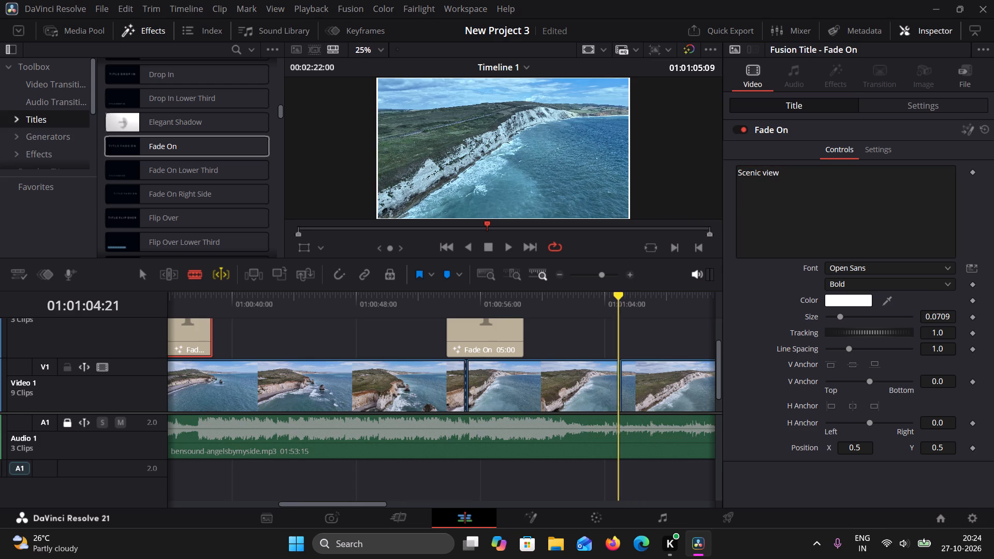
drag(603, 306, 433, 337)
click(502, 249)
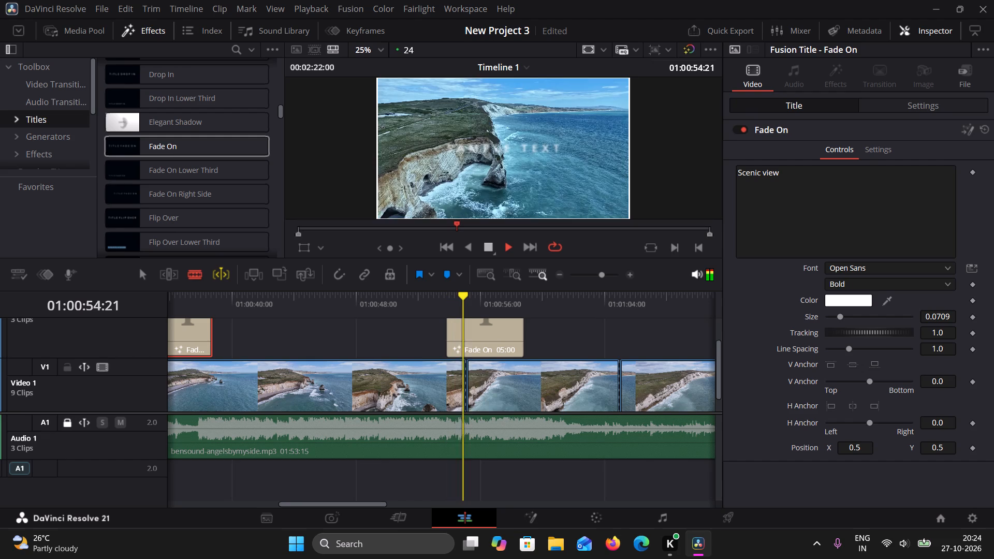
click(487, 247)
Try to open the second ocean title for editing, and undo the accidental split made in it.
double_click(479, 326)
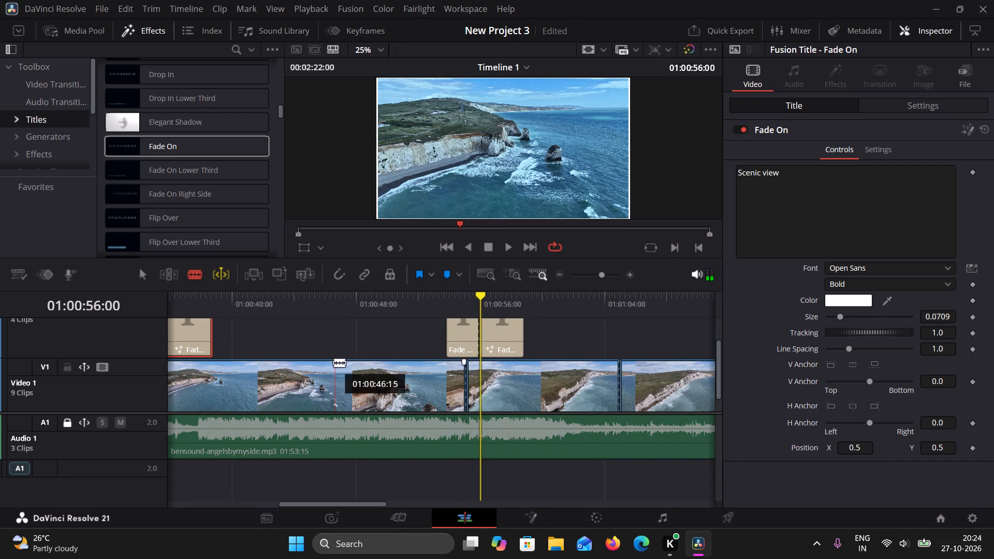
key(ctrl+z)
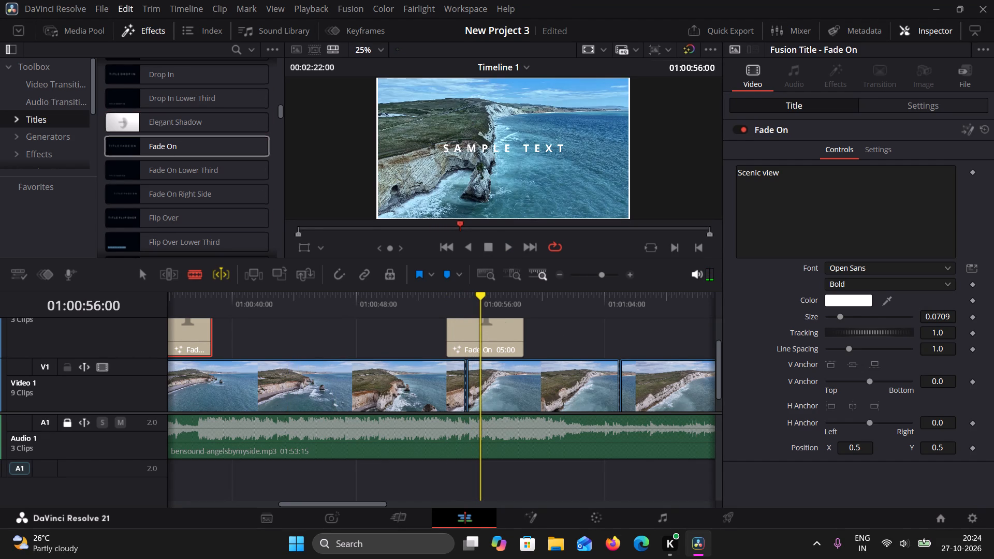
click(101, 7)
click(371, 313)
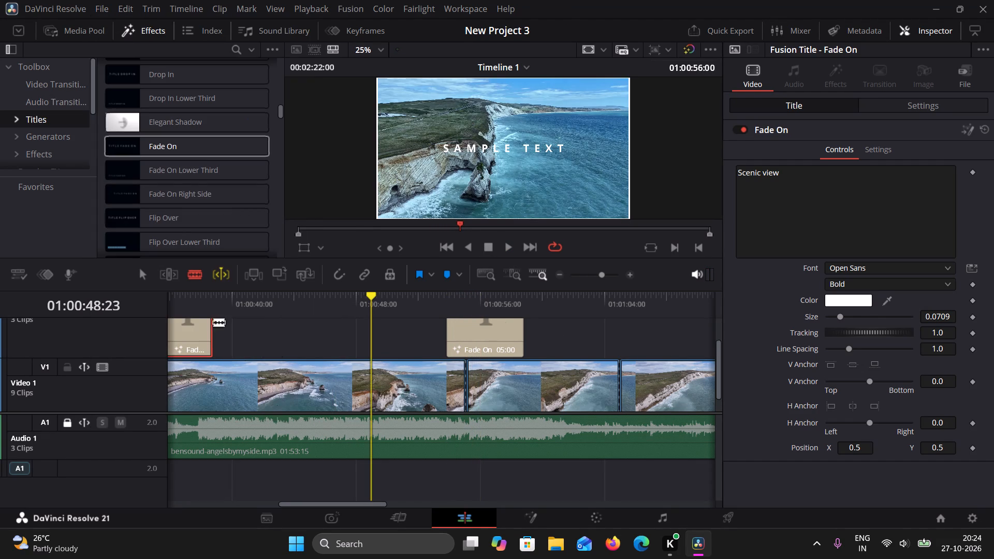
Replace the text of the second Fade On title over the ocean footage with "Of beautiful Ocean".
click(152, 277)
double_click(197, 339)
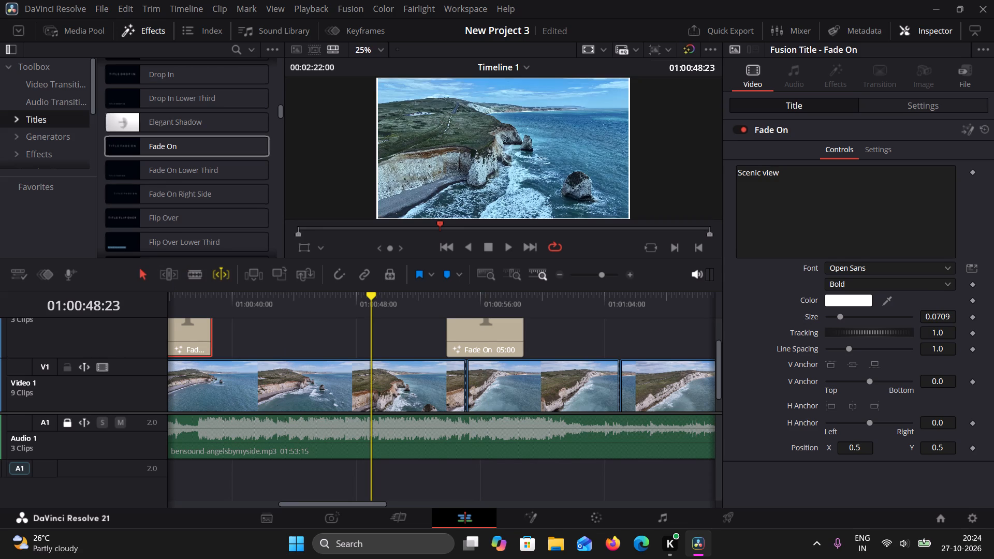
drag(373, 296, 206, 315)
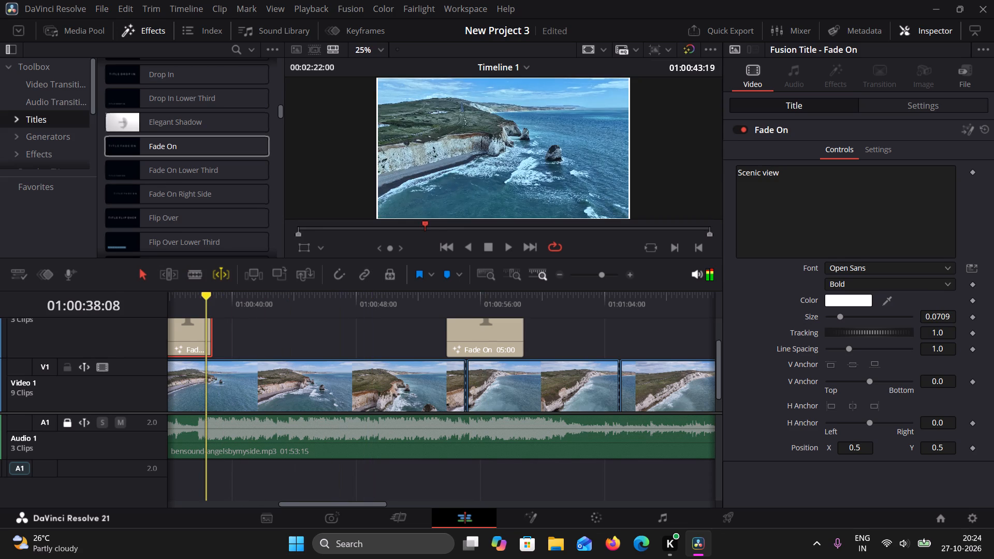
drag(206, 315, 208, 315)
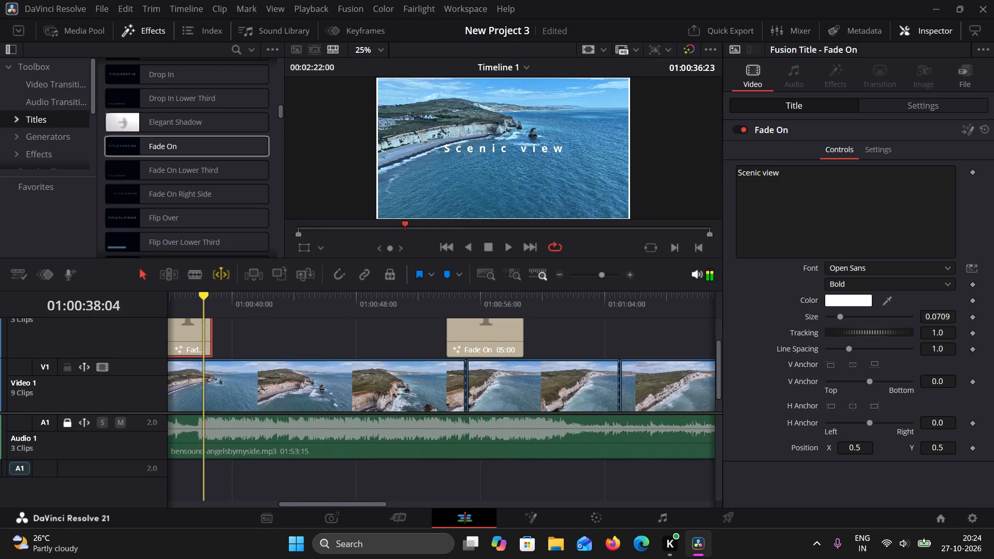
drag(208, 315, 451, 335)
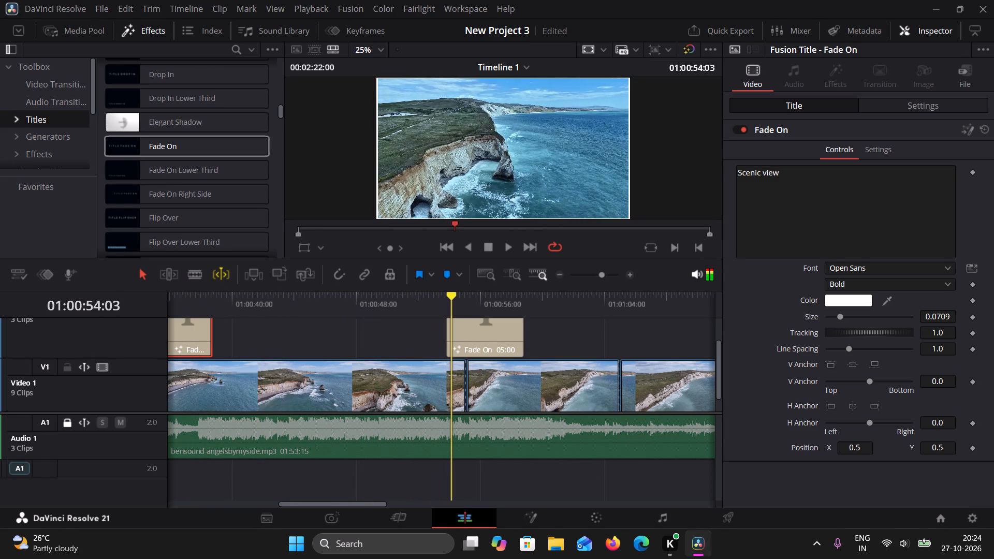
drag(451, 335, 452, 335)
double_click(471, 339)
drag(839, 181, 739, 179)
triple_click(744, 173)
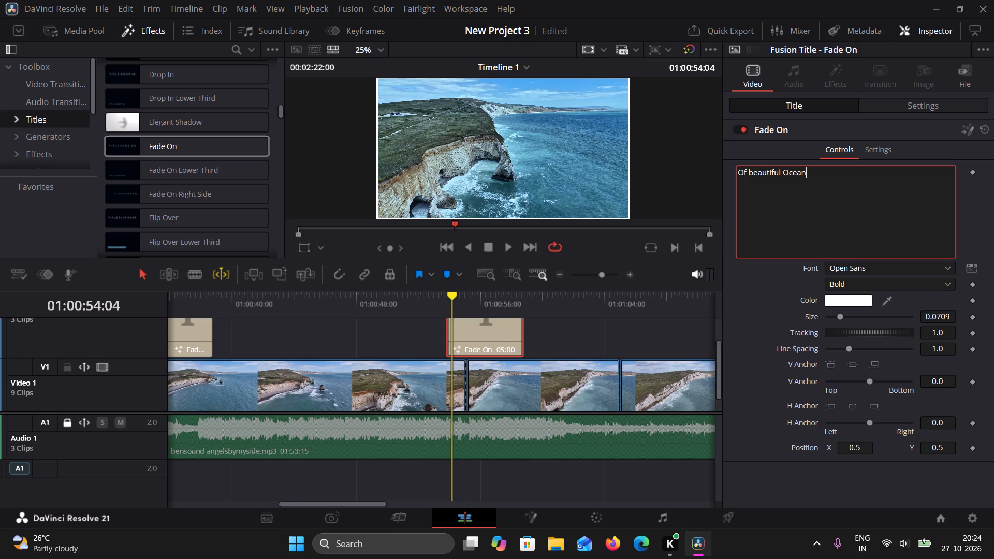
Play back the timeline from the second ocean title into the church tower footage to review the result.
click(510, 251)
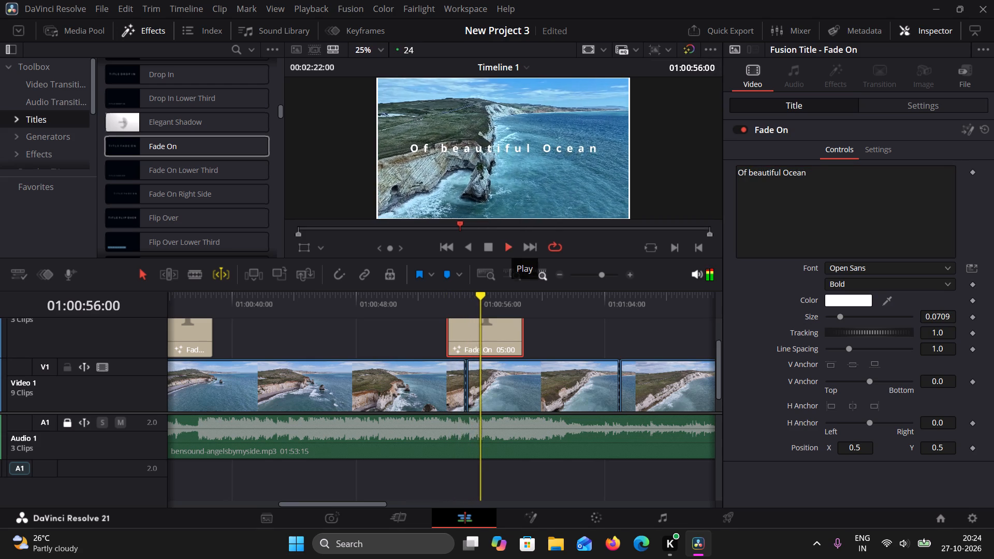
click(503, 248)
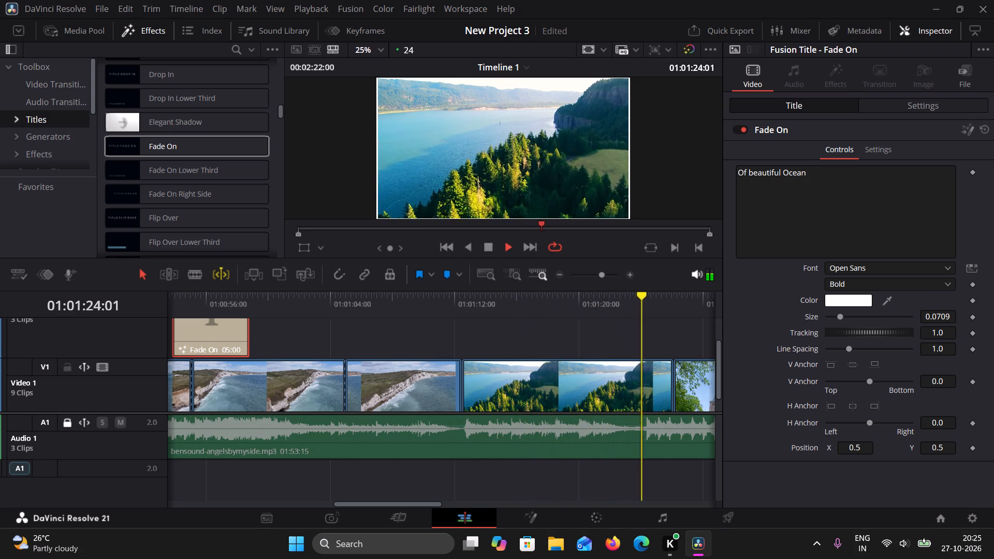
click(490, 249)
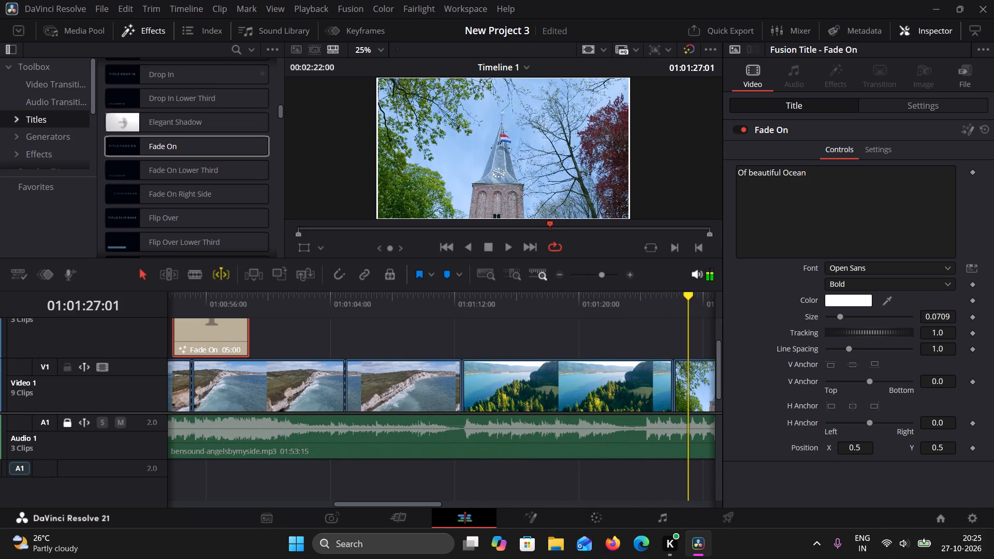
click(140, 31)
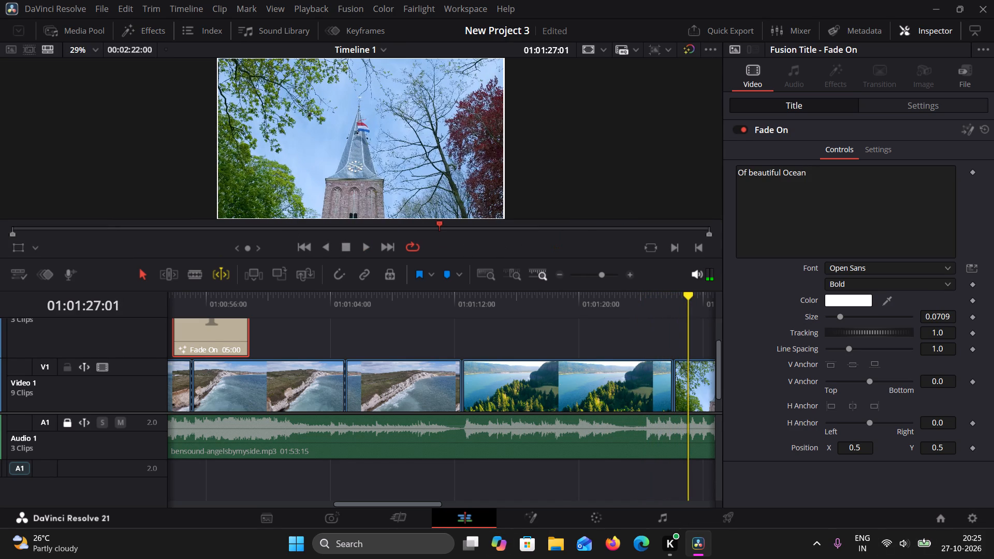
click(371, 251)
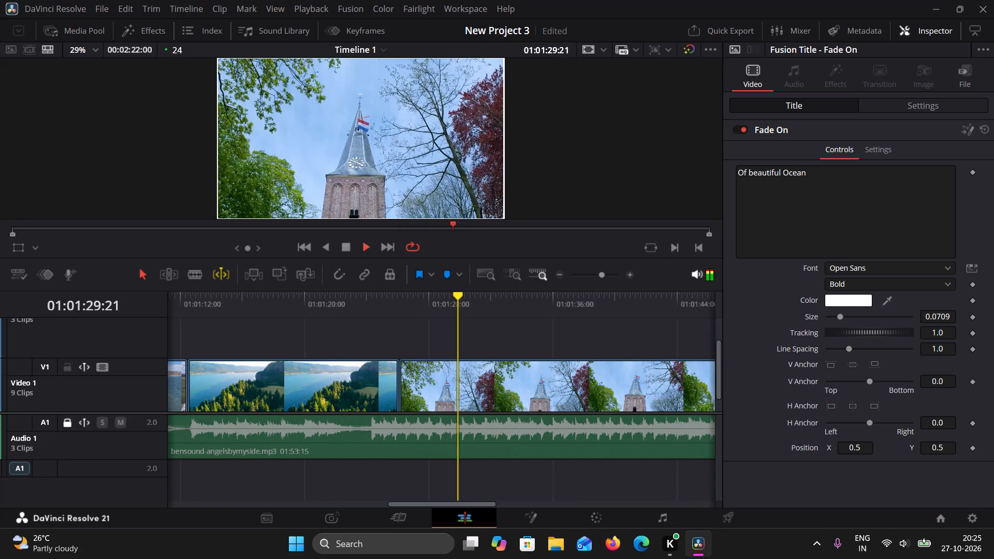
click(354, 245)
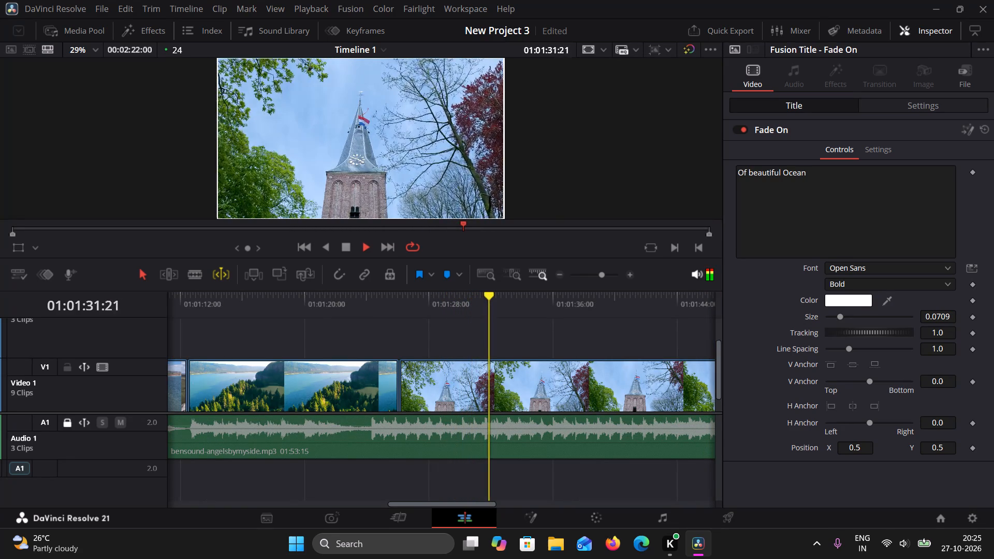
click(349, 243)
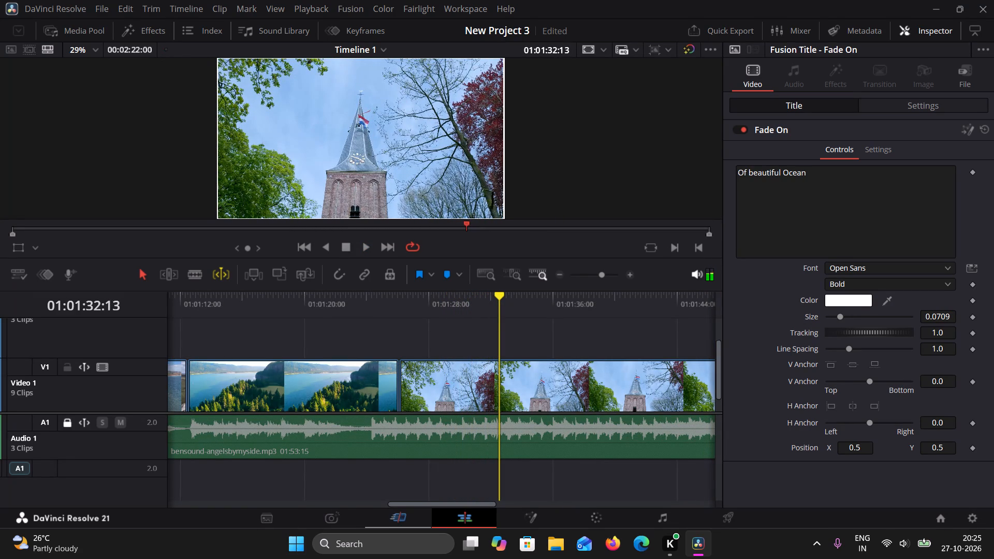
Copy the second ocean title and paste it onto Video 2 above the church tower clip, a few seconds after the clip starts.
drag(397, 502, 331, 504)
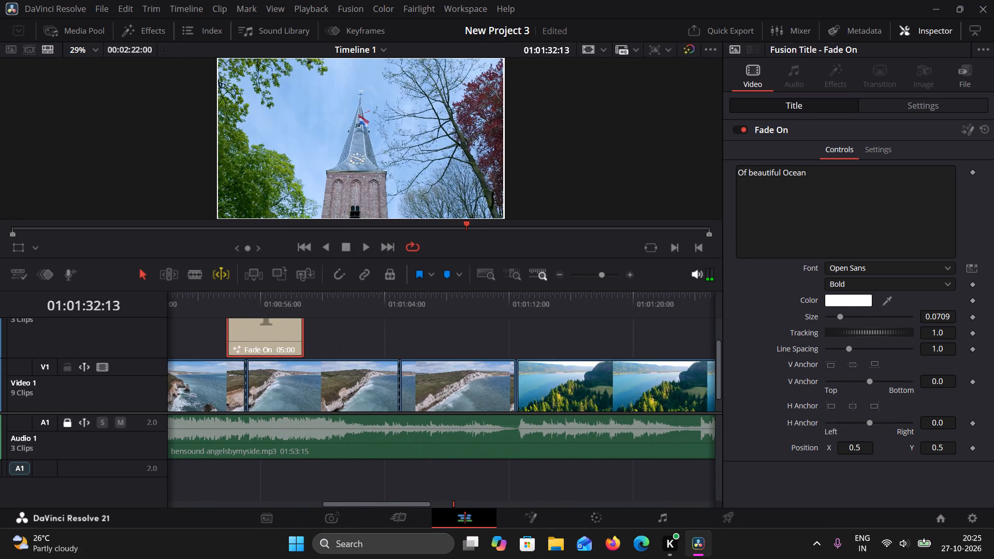
right_click(277, 333)
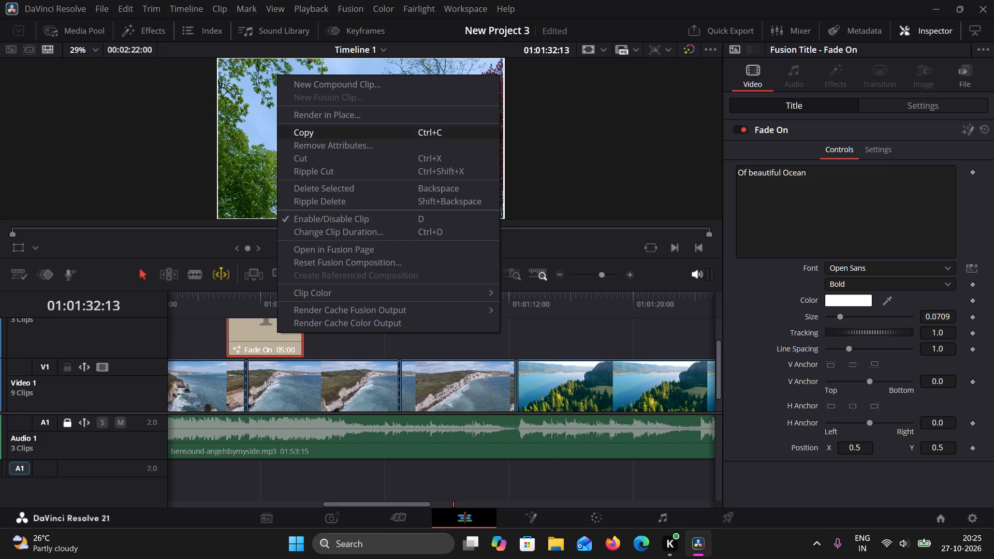
click(345, 132)
drag(341, 504, 391, 505)
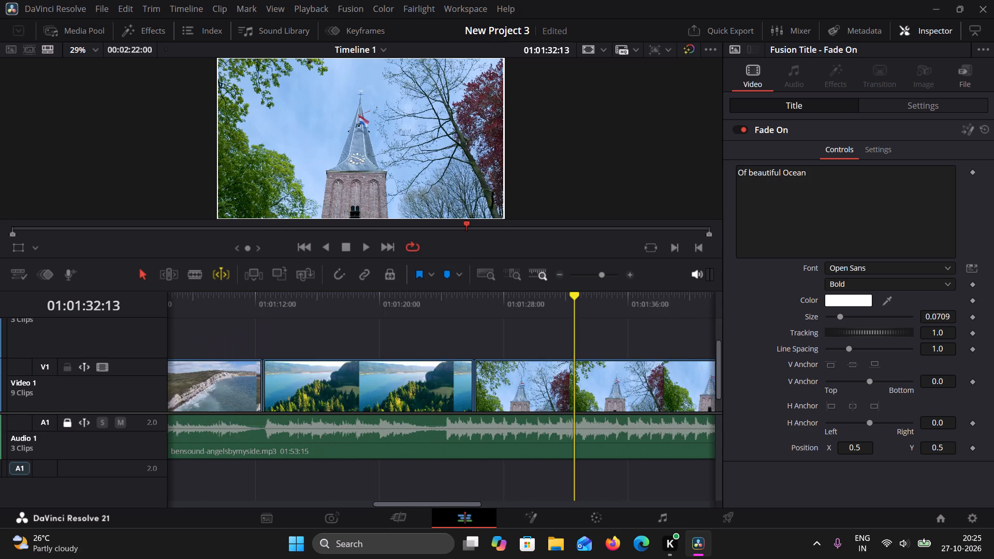
drag(391, 505, 434, 505)
right_click(405, 333)
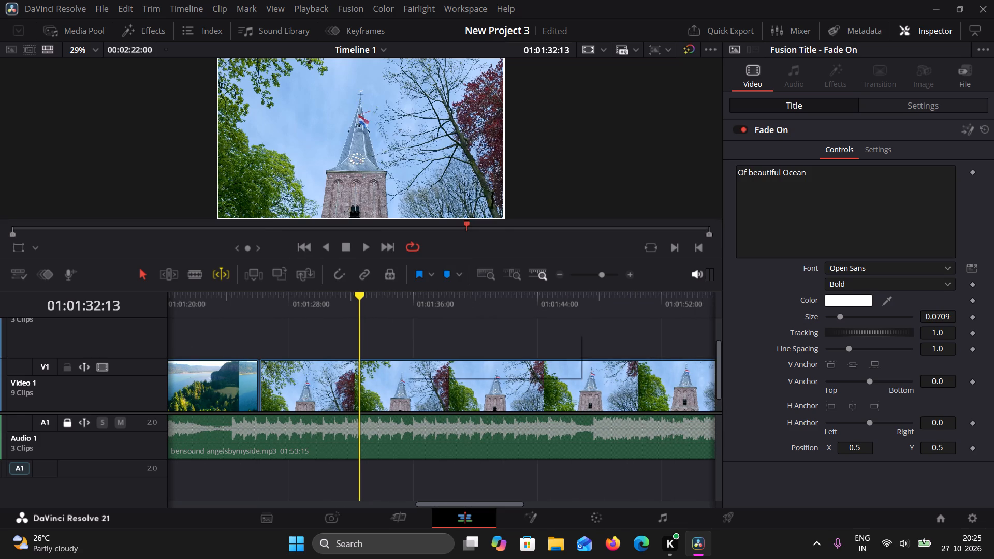
click(417, 346)
drag(391, 337, 393, 366)
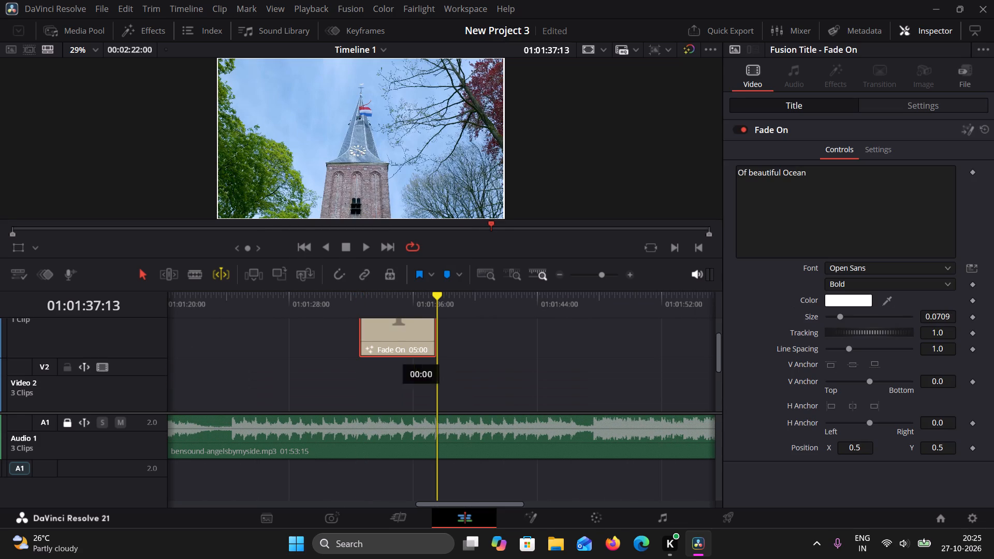
drag(393, 366, 396, 375)
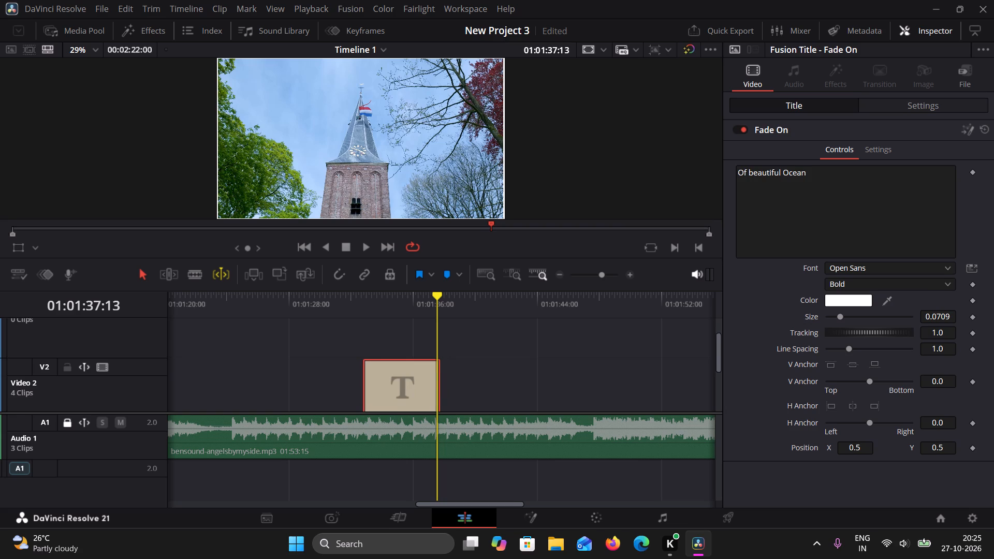
scroll(486, 385, up, 3)
scroll(486, 385, down, 4)
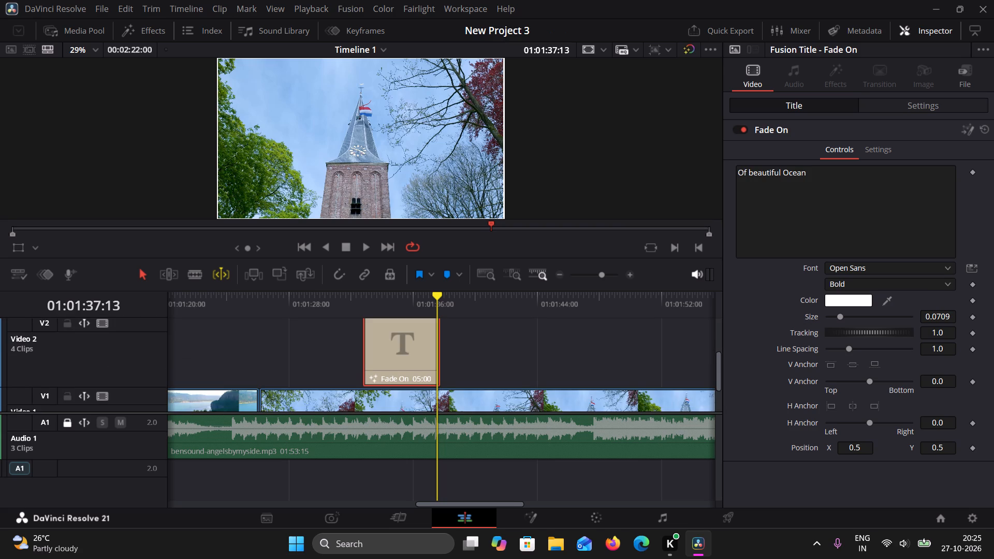
Replace the text of the pasted Fade On title over the church clip with "church".
double_click(381, 325)
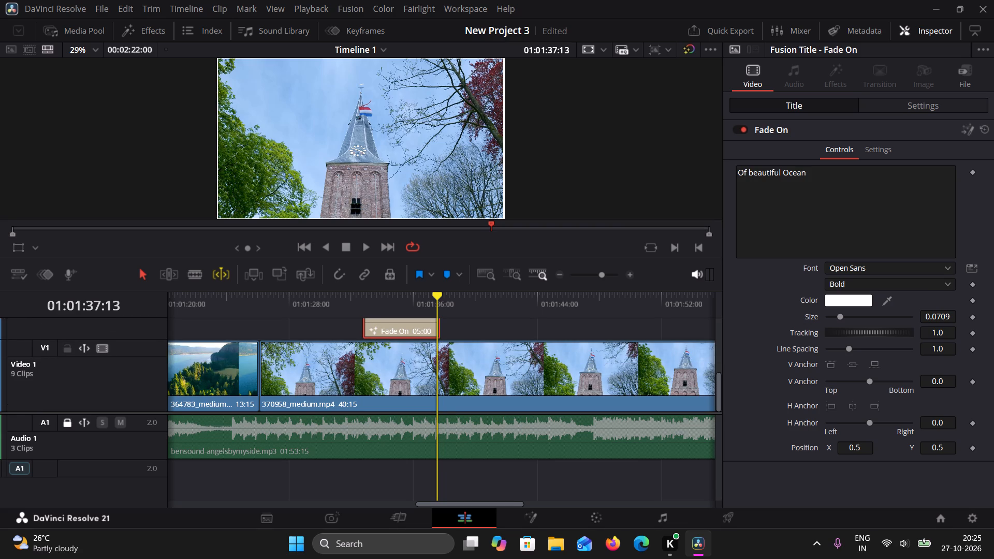
drag(832, 196, 814, 175)
triple_click(814, 175)
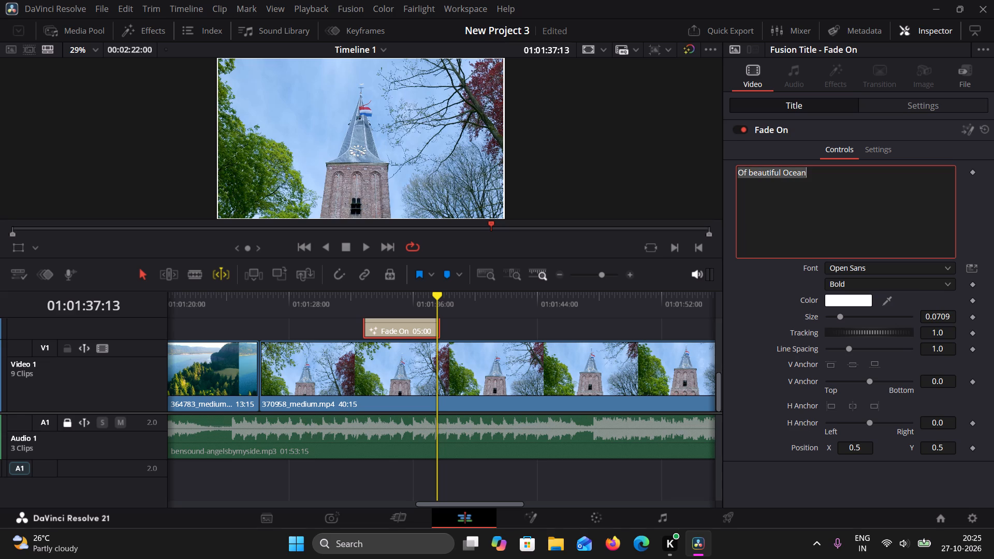
text(church)
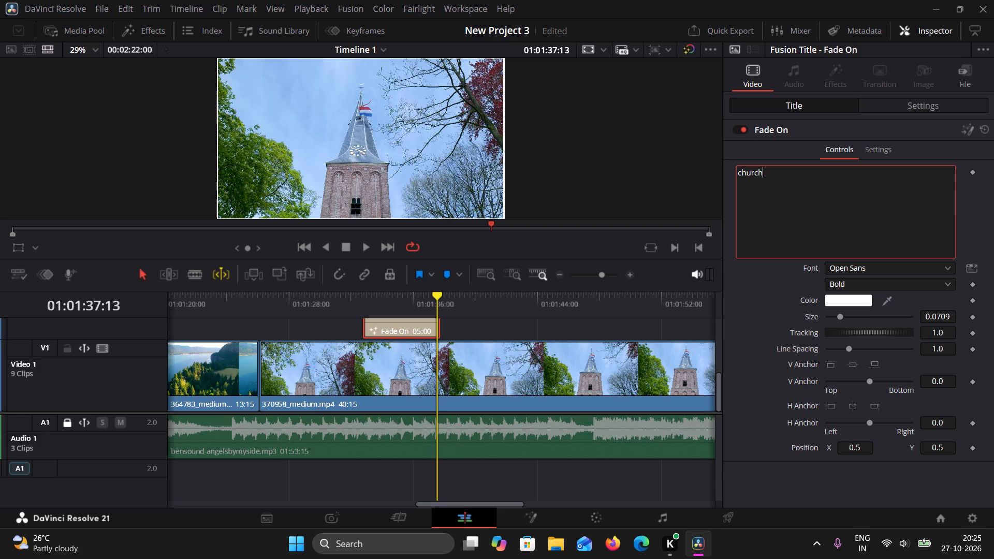
Move the "church" title earlier on Video 2 so it starts with the church tower clip, and play it back.
drag(437, 296, 362, 304)
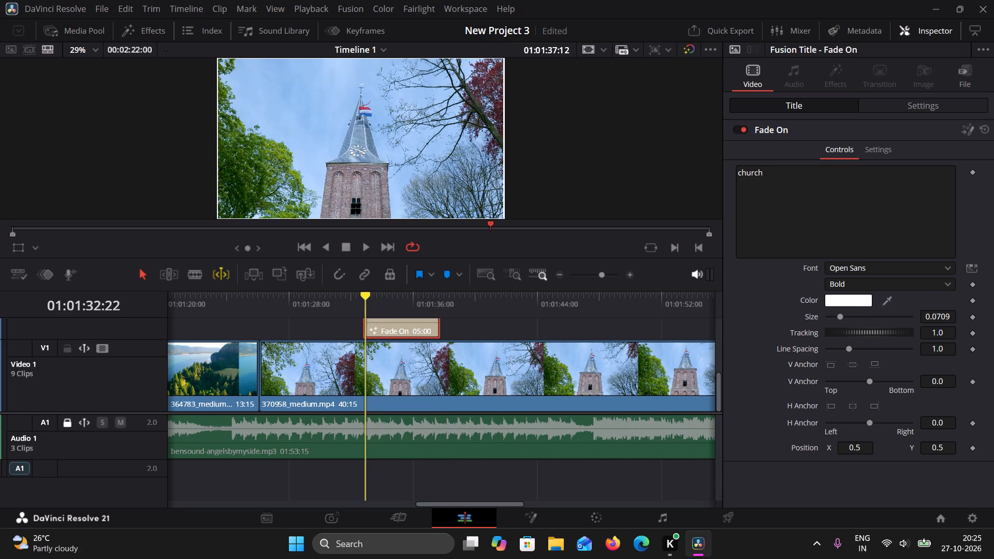
drag(362, 304, 359, 302)
click(359, 250)
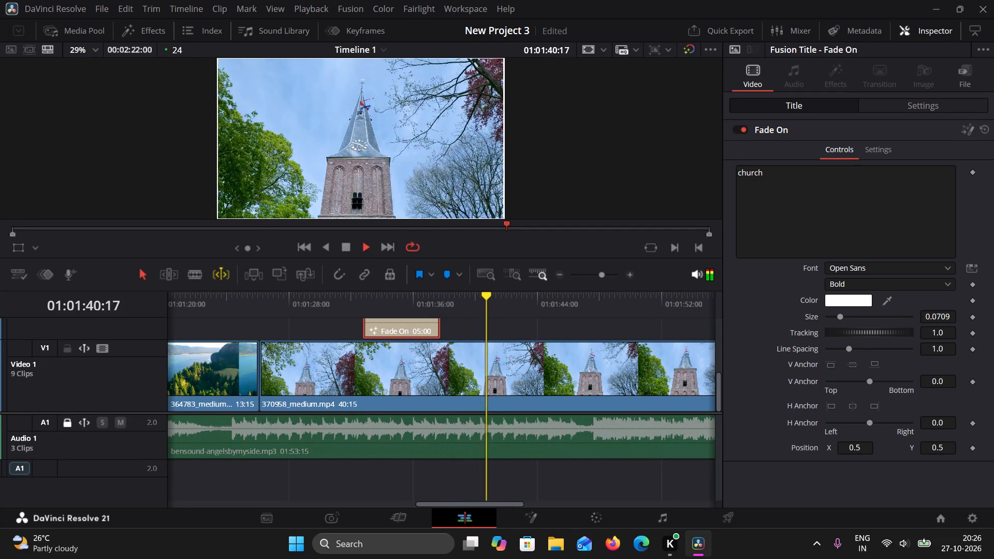
drag(411, 328, 306, 317)
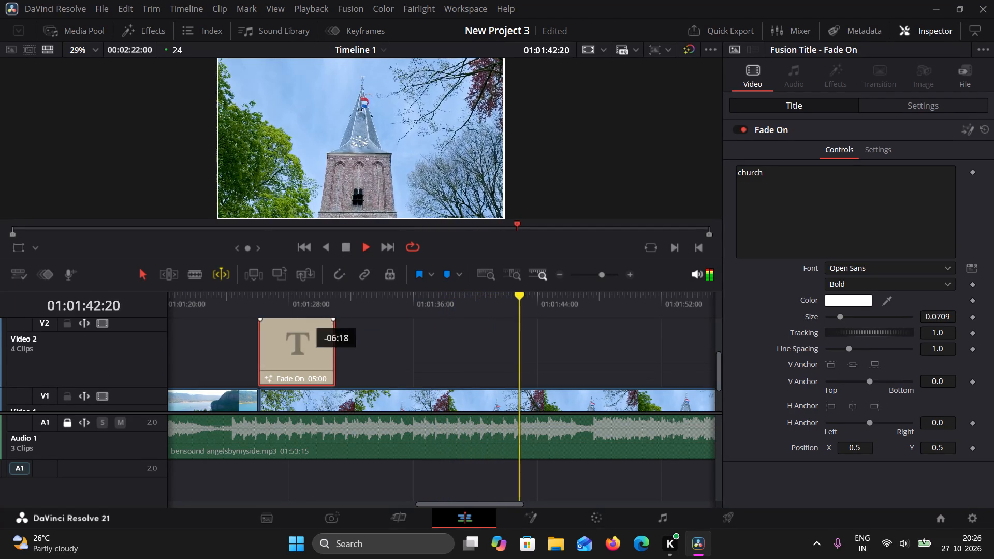
drag(306, 317, 305, 317)
drag(539, 296, 209, 336)
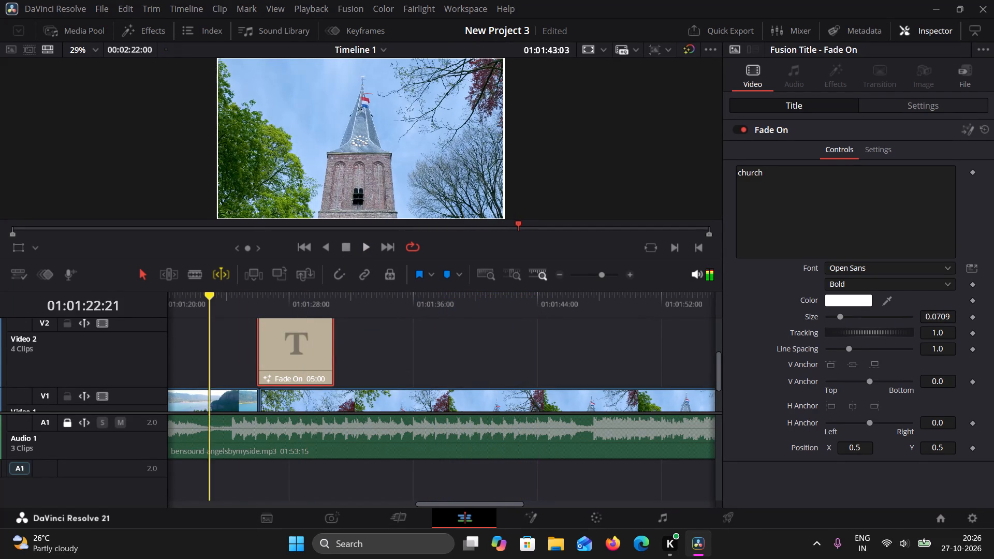
drag(209, 336, 240, 355)
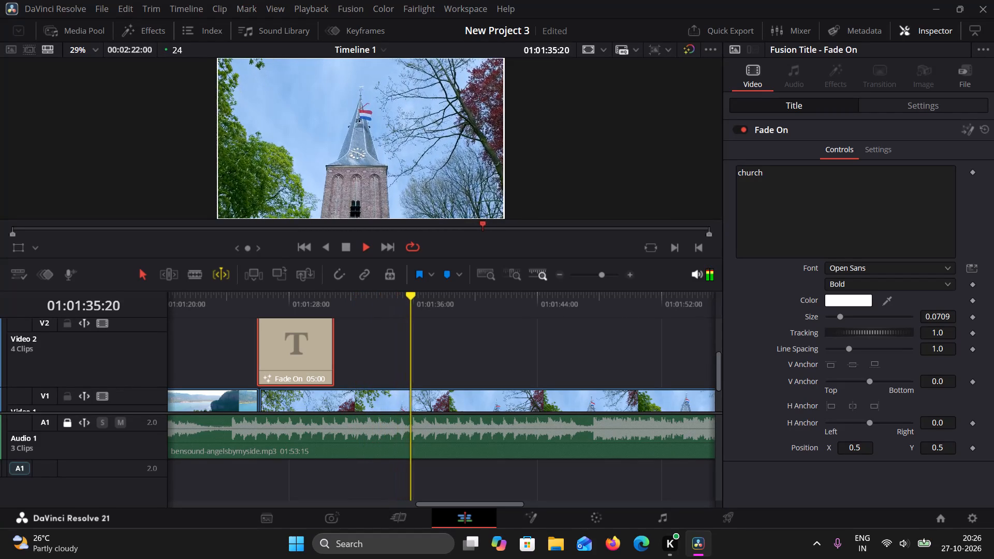
Lower the mixer levels to -4.8 dB for Bus 1 and -3.5 dB for Audio 1 during playback.
click(800, 29)
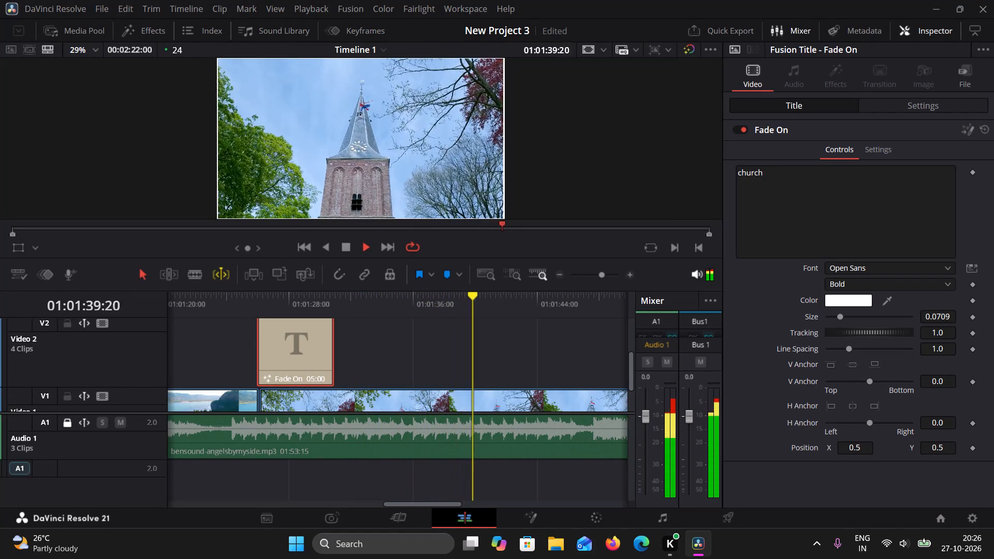
drag(690, 417, 689, 449)
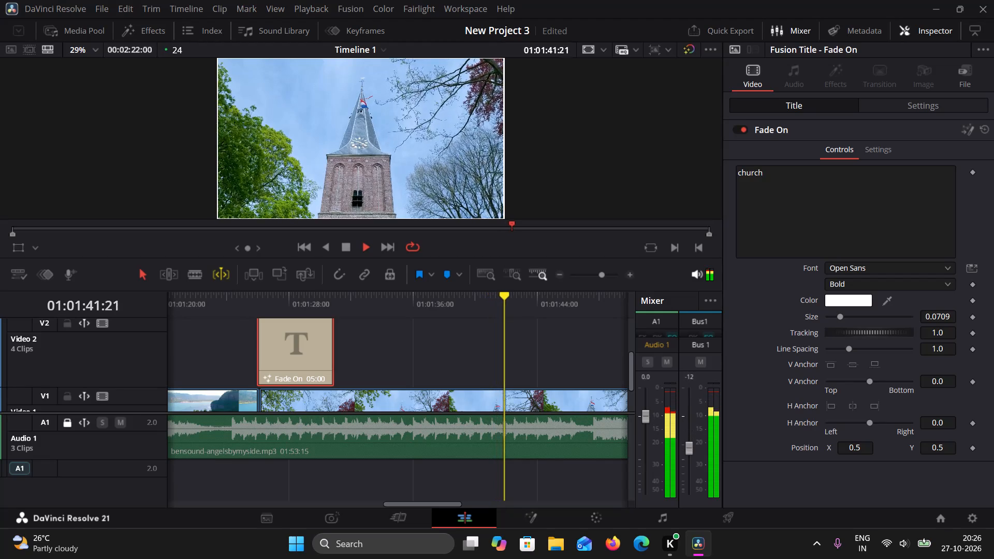
drag(689, 449, 694, 431)
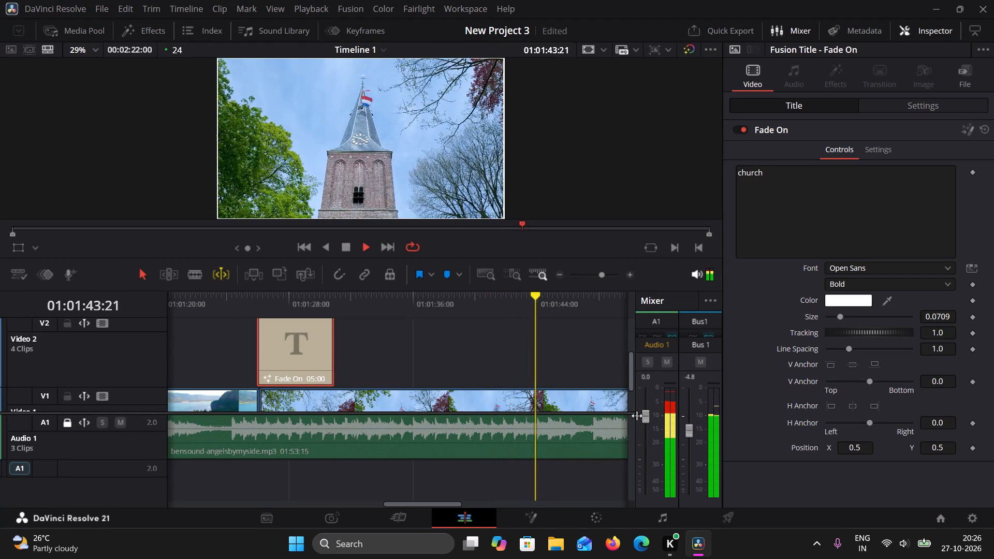
drag(644, 413, 656, 410)
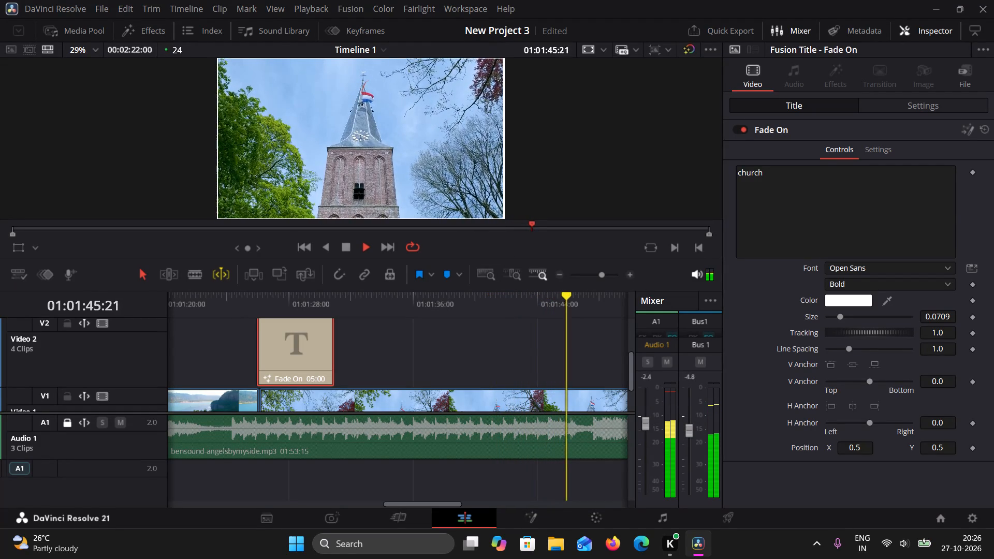
drag(656, 410, 655, 423)
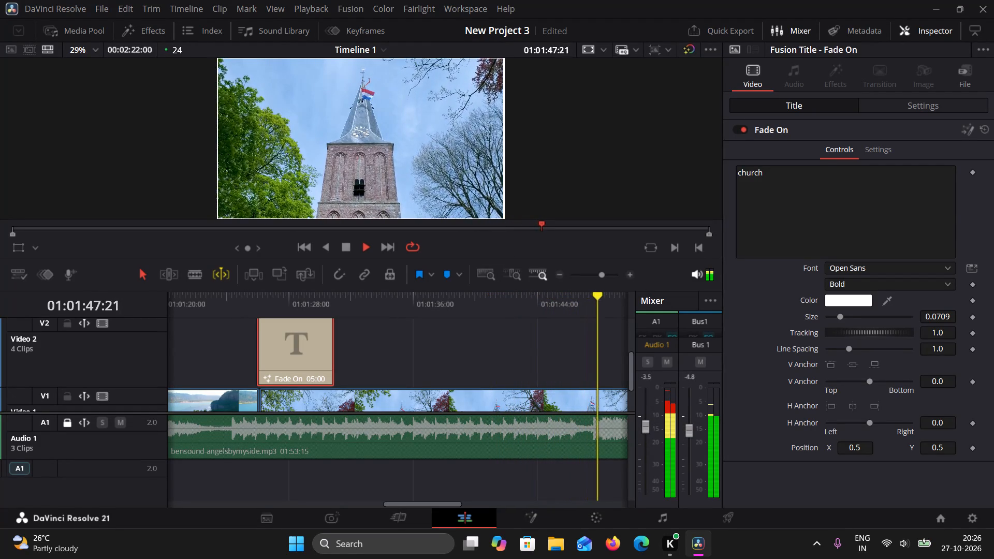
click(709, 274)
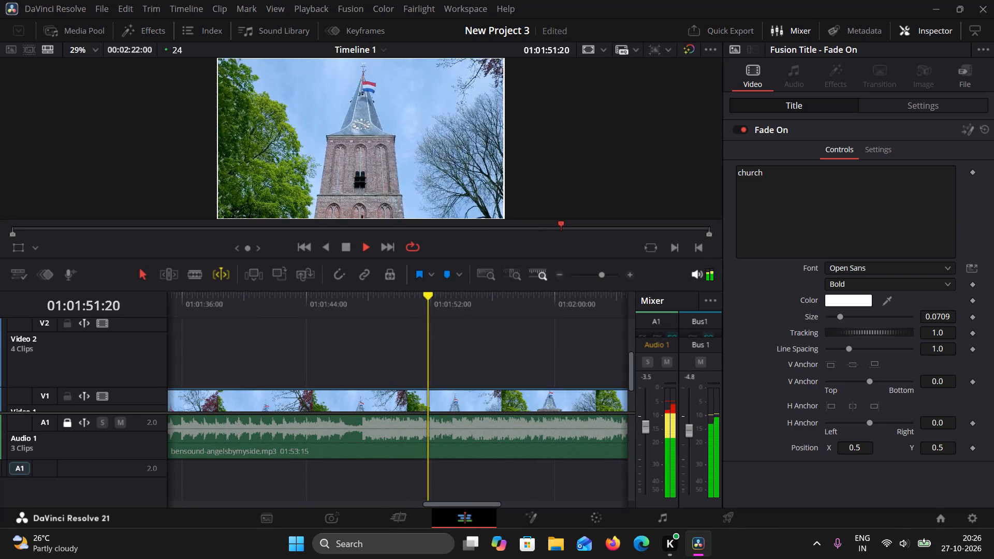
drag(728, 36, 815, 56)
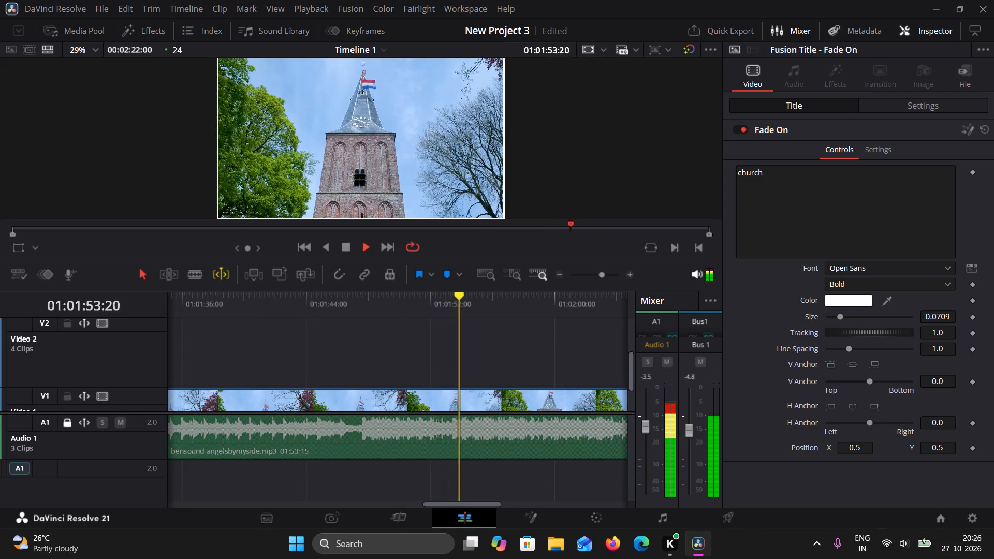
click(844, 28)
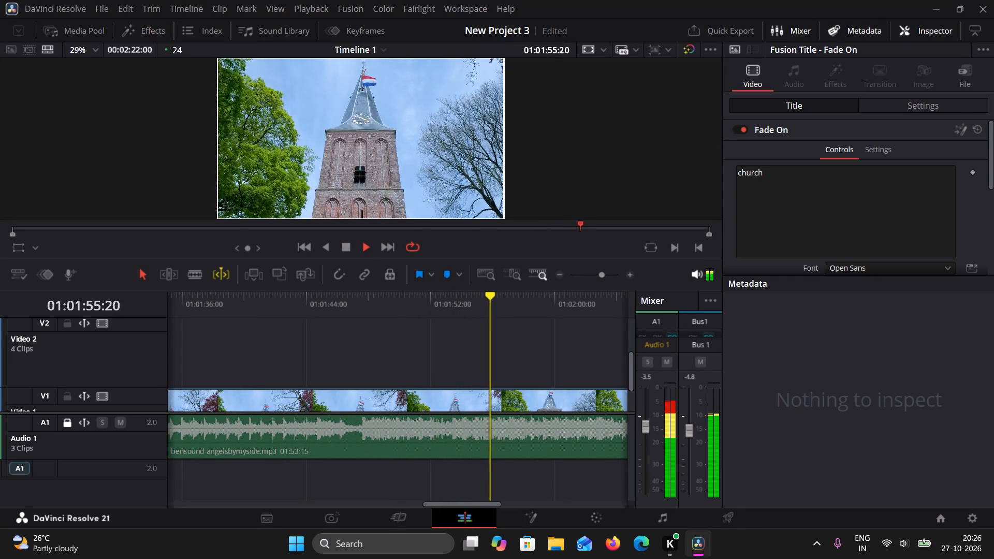
Close the Inspector, watch the edit play through and over its opening clips, and return the playhead to the start.
click(948, 26)
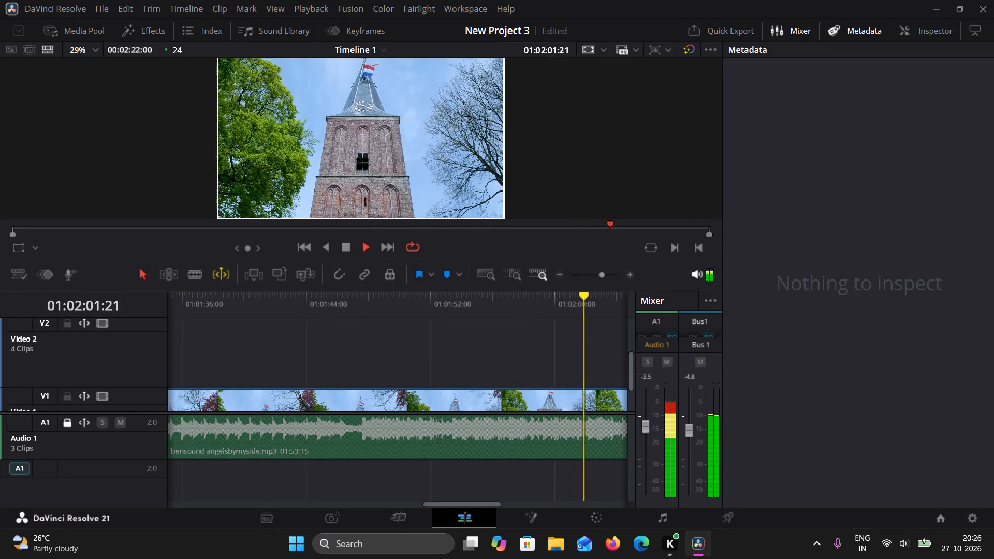
click(422, 7)
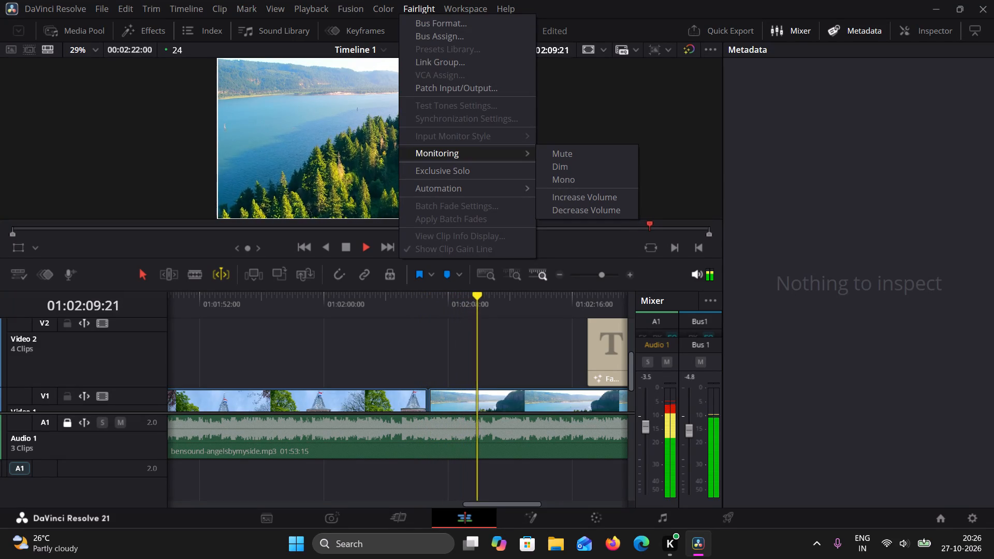
click(374, 342)
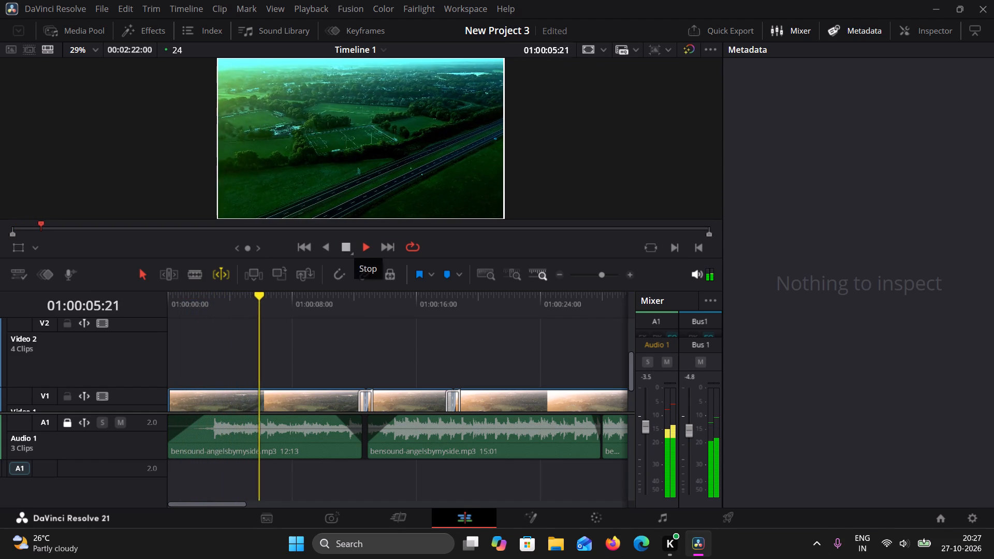
scroll(466, 392, down, 2)
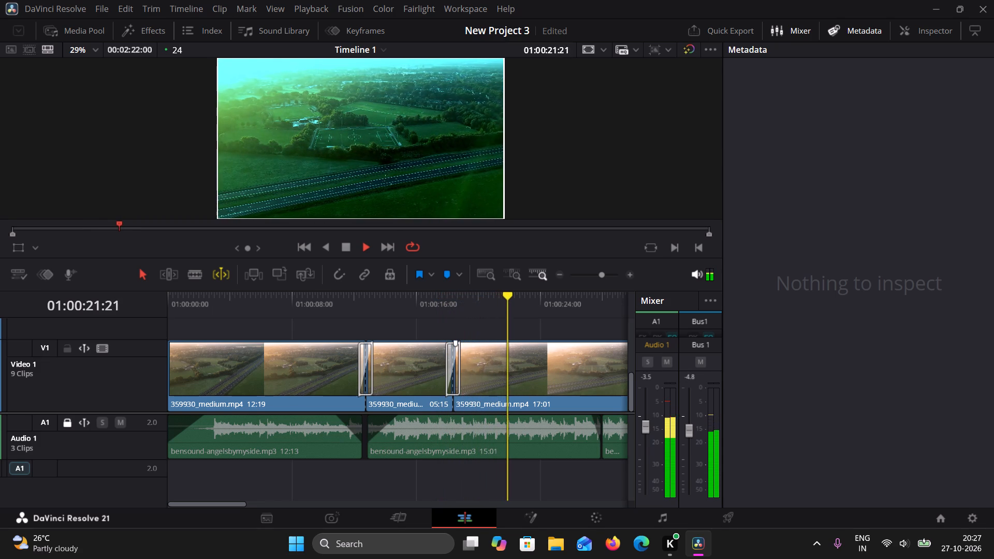
click(341, 246)
drag(545, 311, 321, 336)
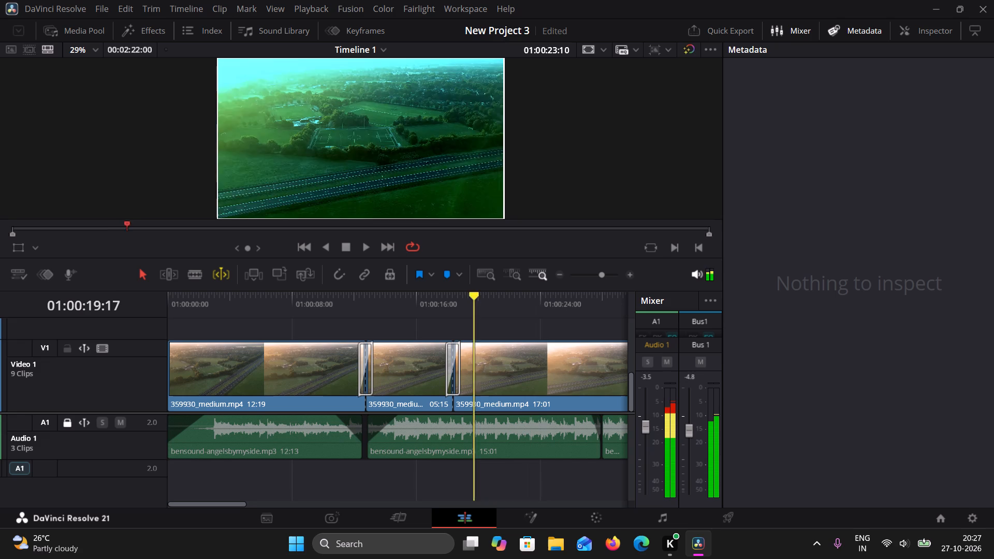
drag(321, 336, 103, 350)
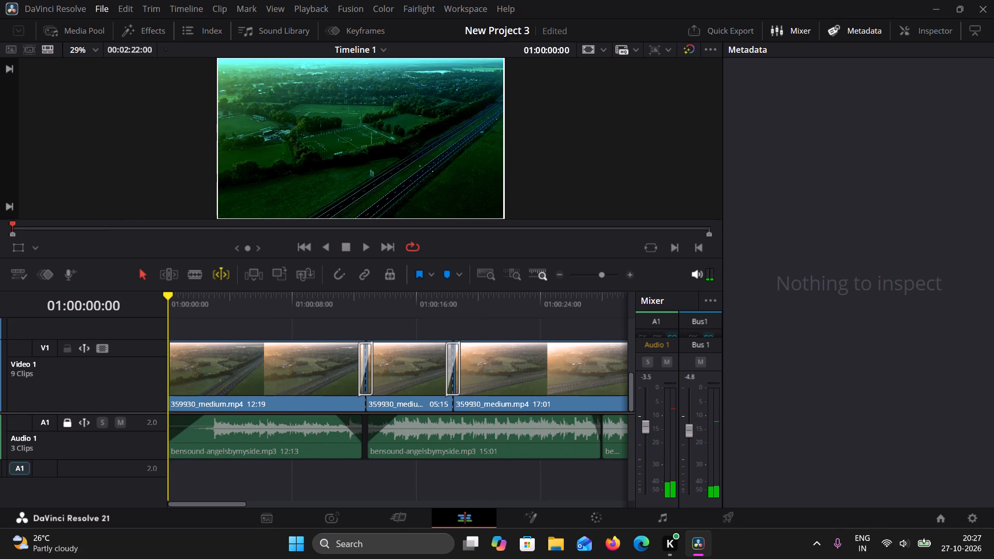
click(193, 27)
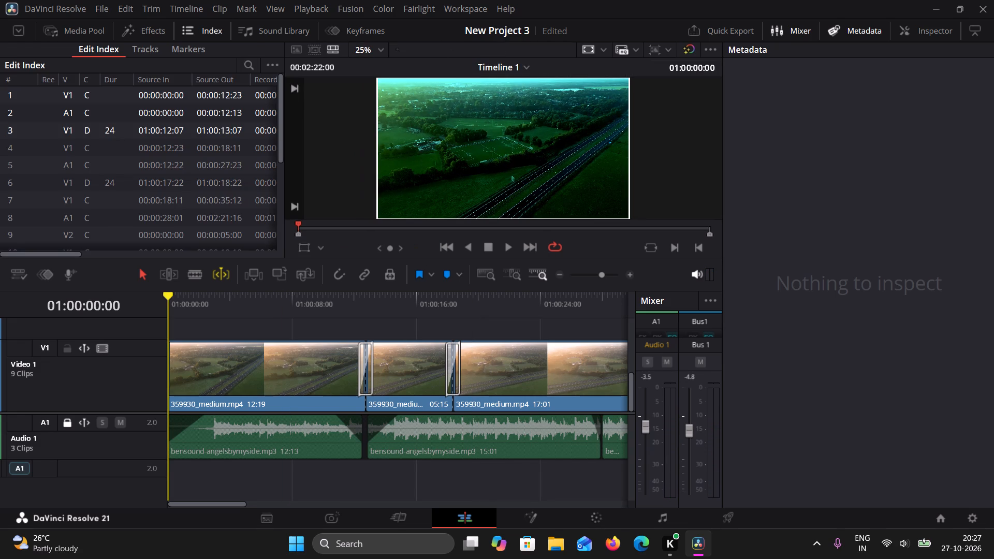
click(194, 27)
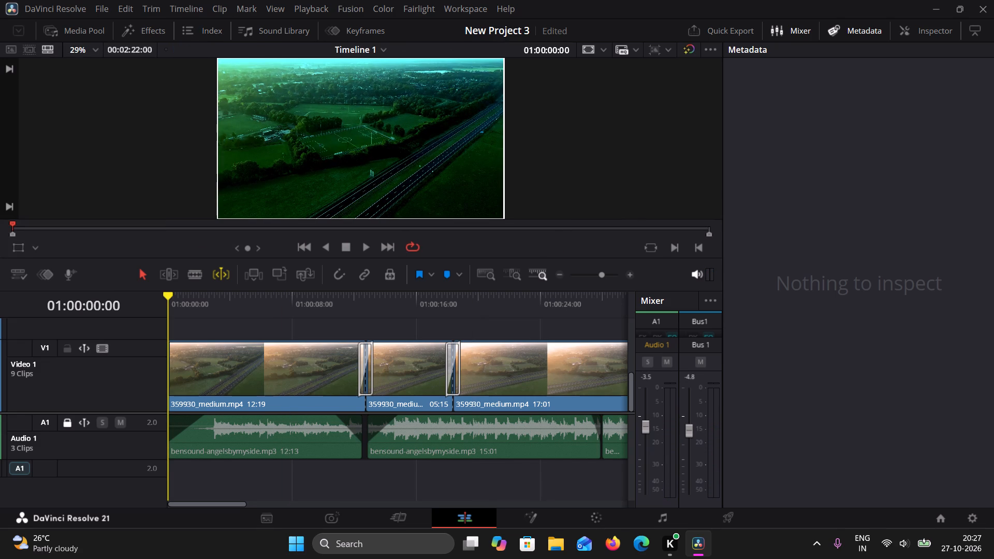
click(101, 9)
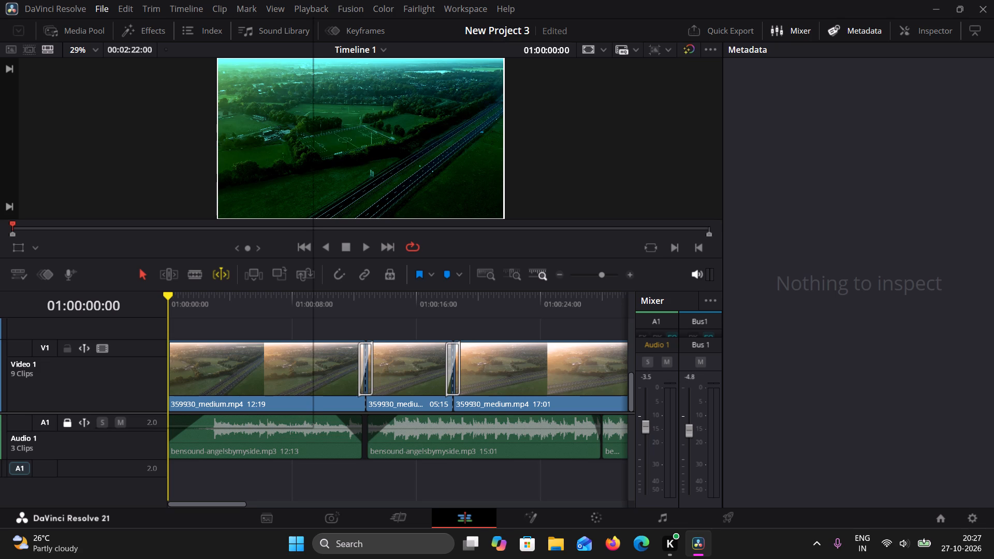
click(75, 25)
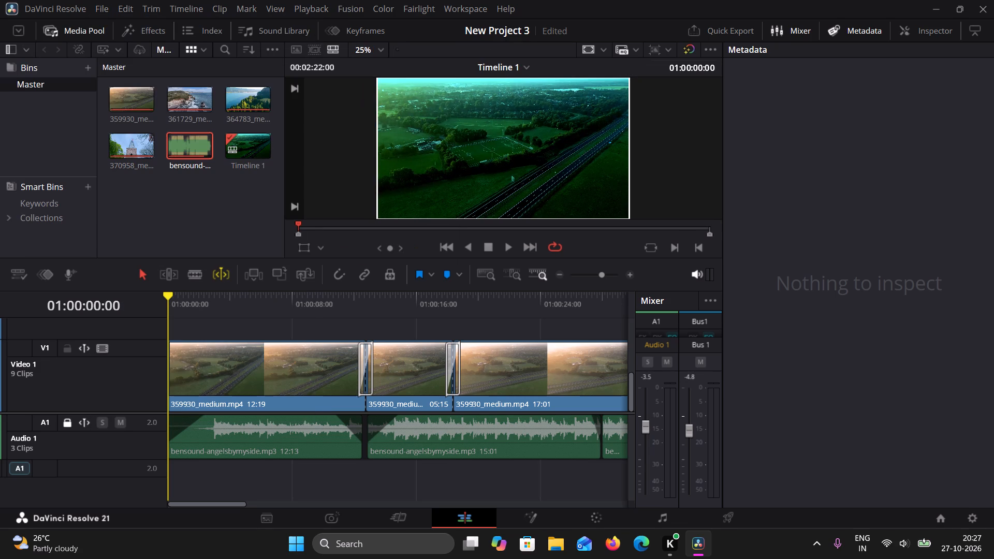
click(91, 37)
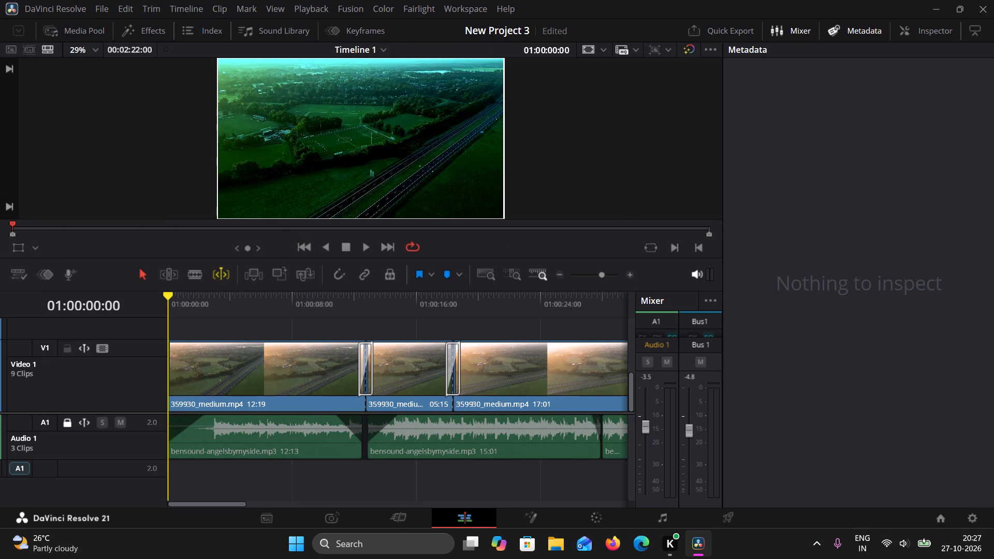
Place a Fade On title on Video 2 at the very start of the timeline, above the first drone clip.
click(133, 24)
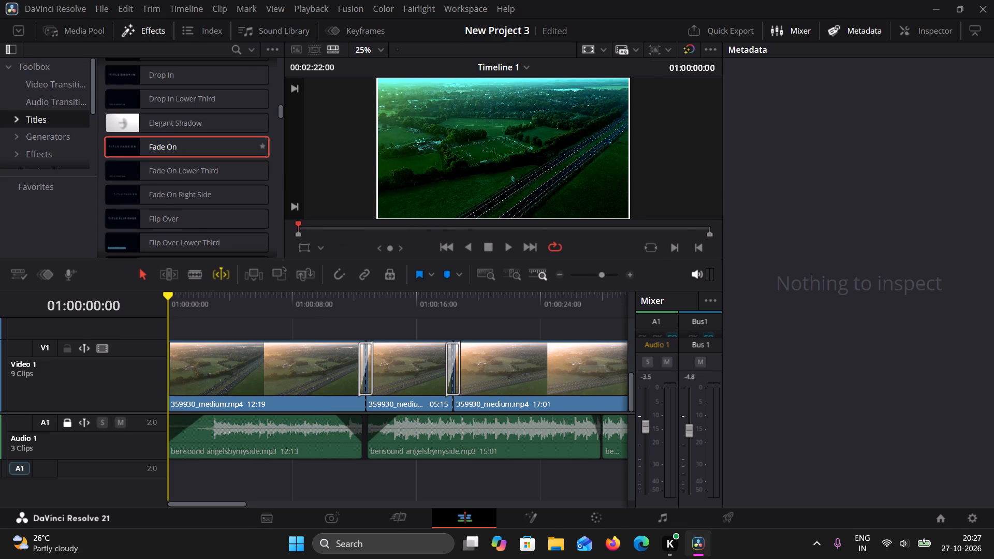
scroll(176, 153, down, 1)
drag(176, 153, 197, 345)
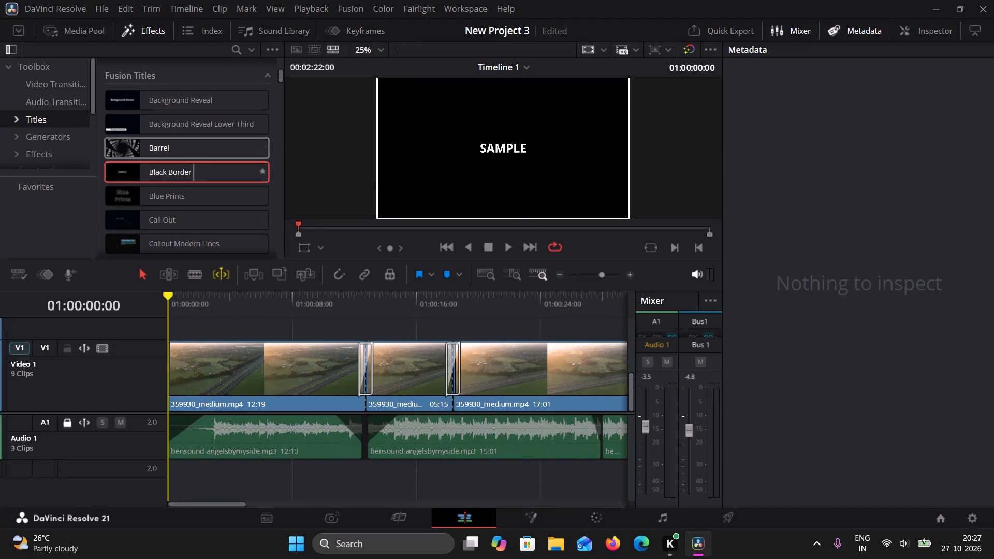
scroll(192, 204, down, 1)
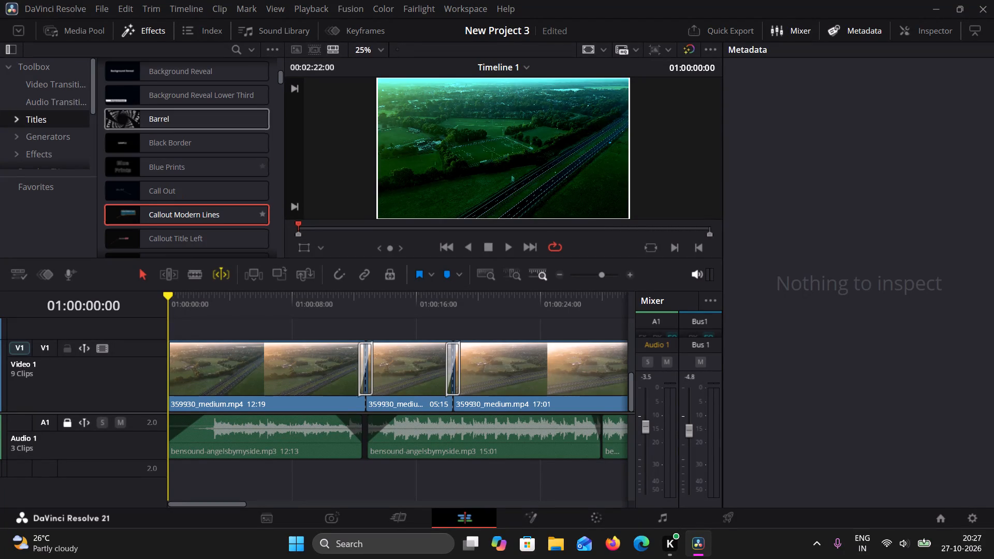
scroll(192, 204, down, 6)
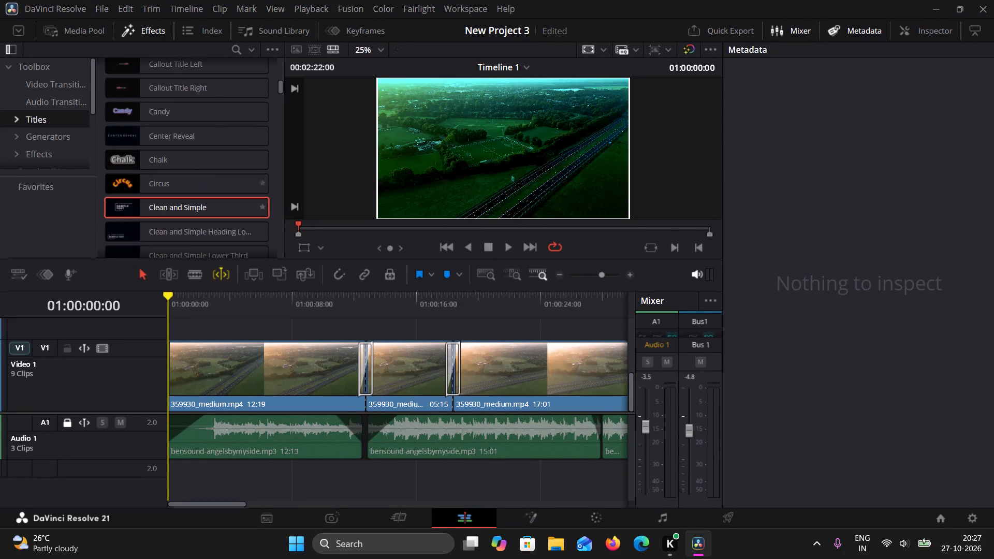
scroll(192, 204, down, 9)
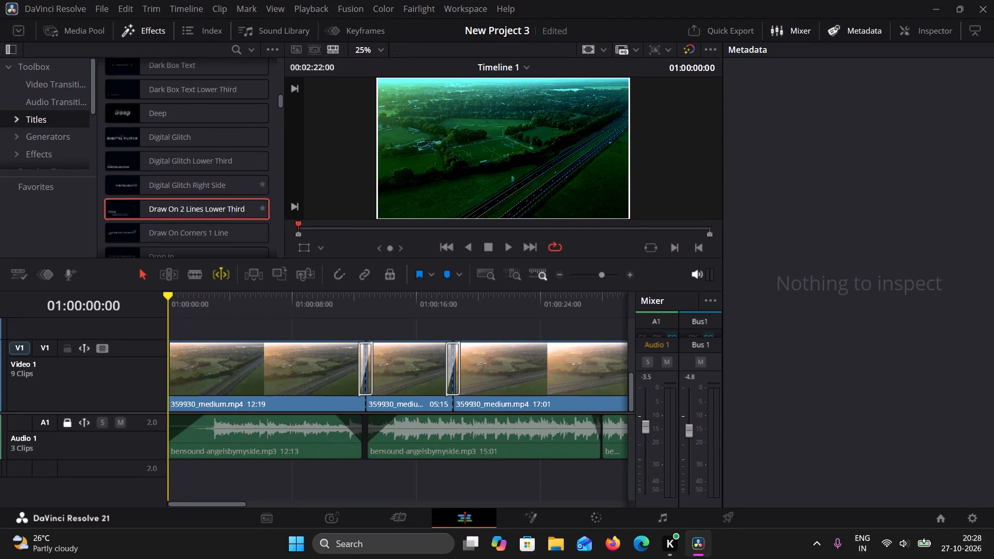
scroll(192, 204, down, 4)
drag(192, 204, 199, 236)
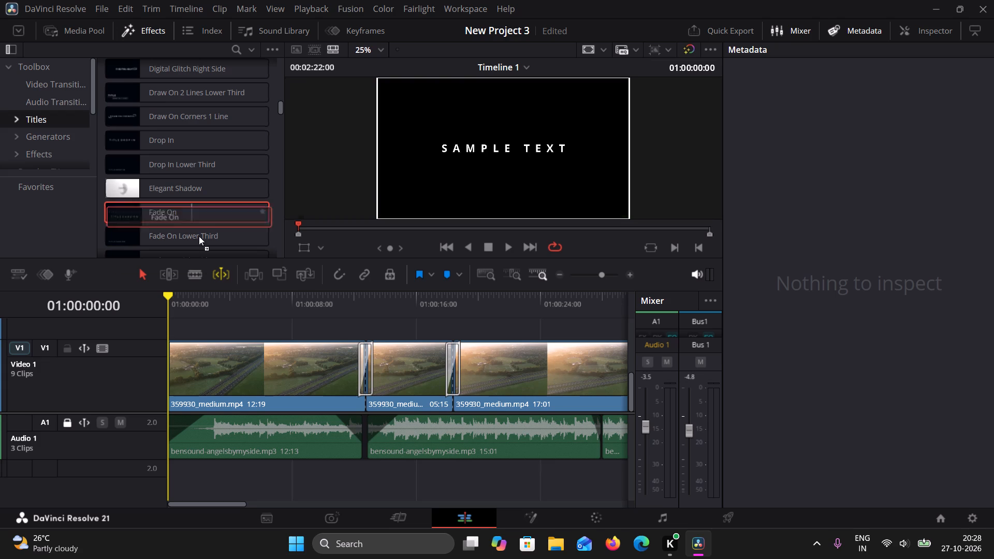
drag(199, 236, 208, 324)
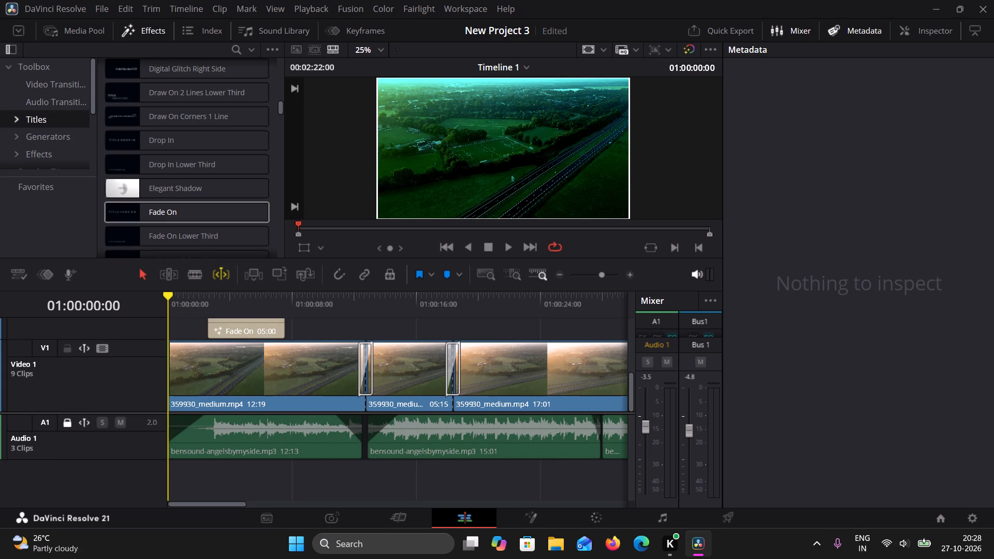
drag(253, 330, 148, 329)
Replace the opening Fade On title's text with "Drone view" and play the opening back.
double_click(186, 323)
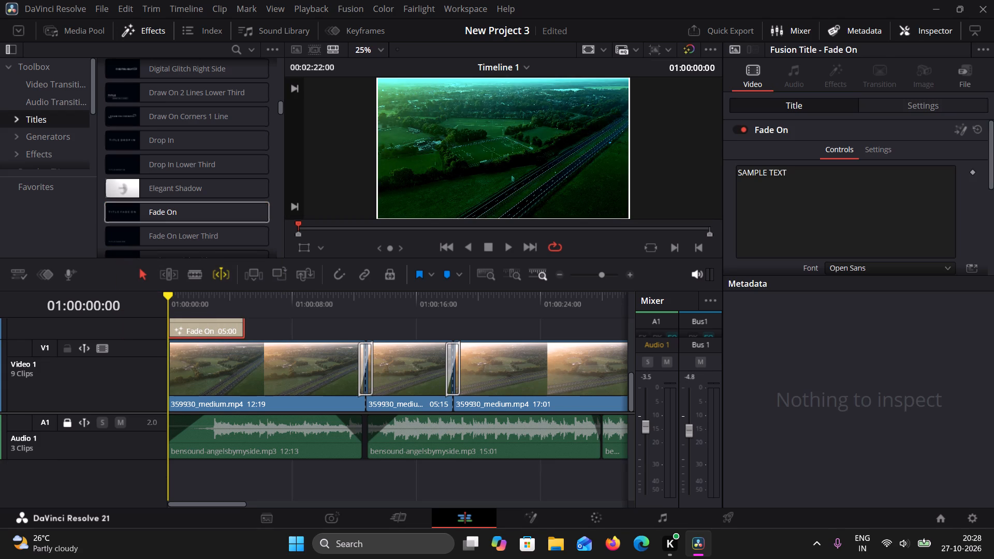
drag(812, 182, 721, 177)
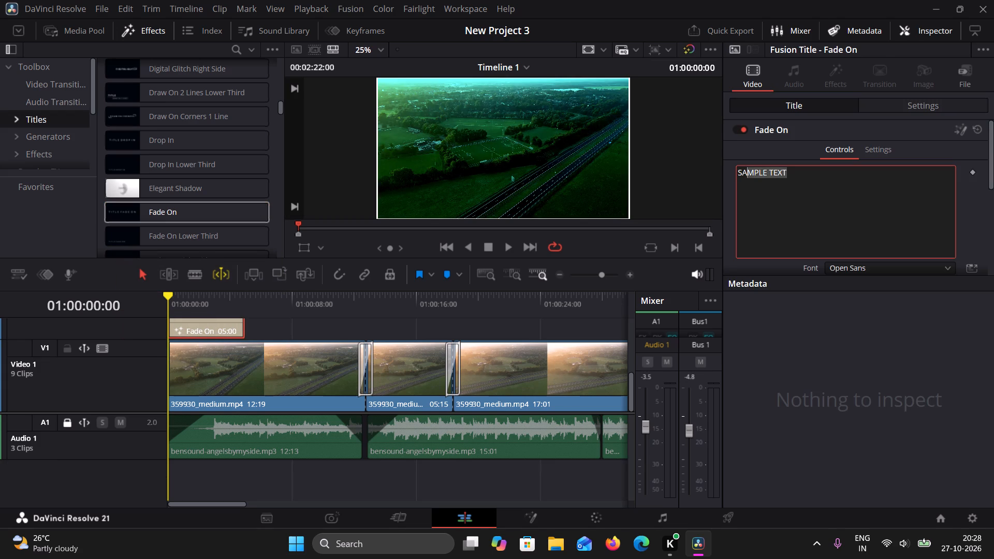
drag(721, 177, 691, 182)
triple_click(755, 172)
key(BackSpace)
key(w)
click(502, 248)
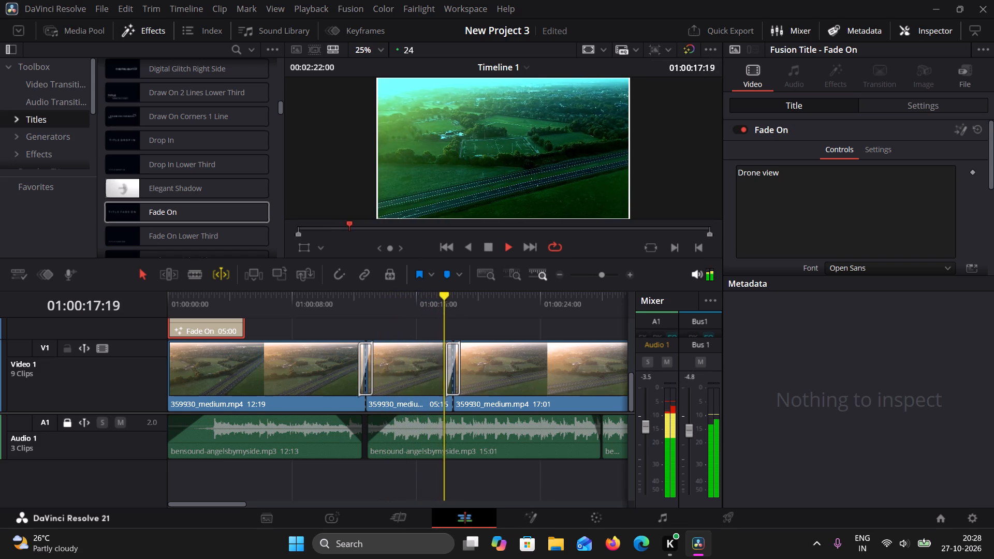
click(487, 251)
On the Fairlight page, turn on the Dialogue Leveler in the track FX of Audio 1.
click(685, 515)
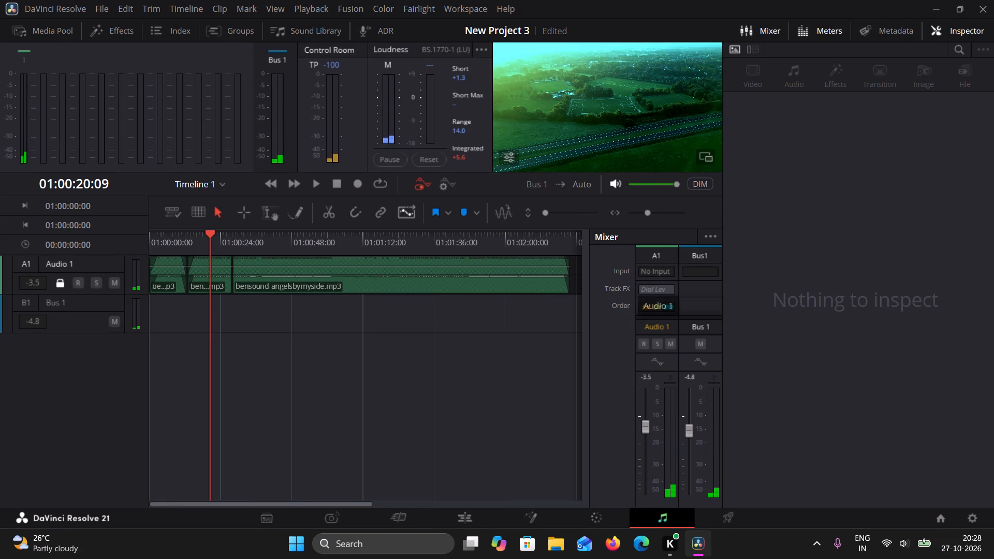
click(656, 310)
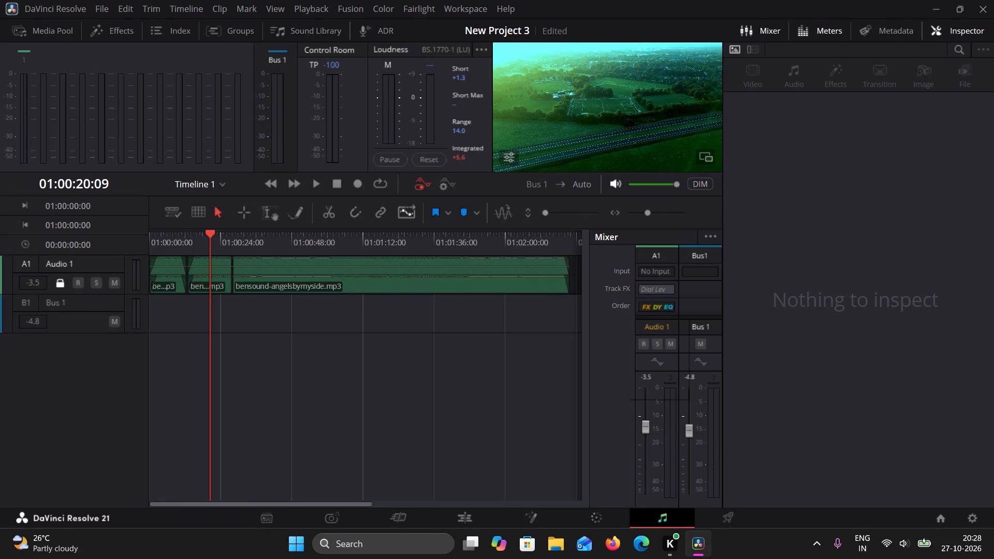
click(660, 347)
click(668, 306)
click(647, 322)
right_click(654, 318)
right_click(666, 285)
click(661, 273)
right_click(661, 273)
right_click(661, 273)
right_click(609, 271)
right_click(656, 294)
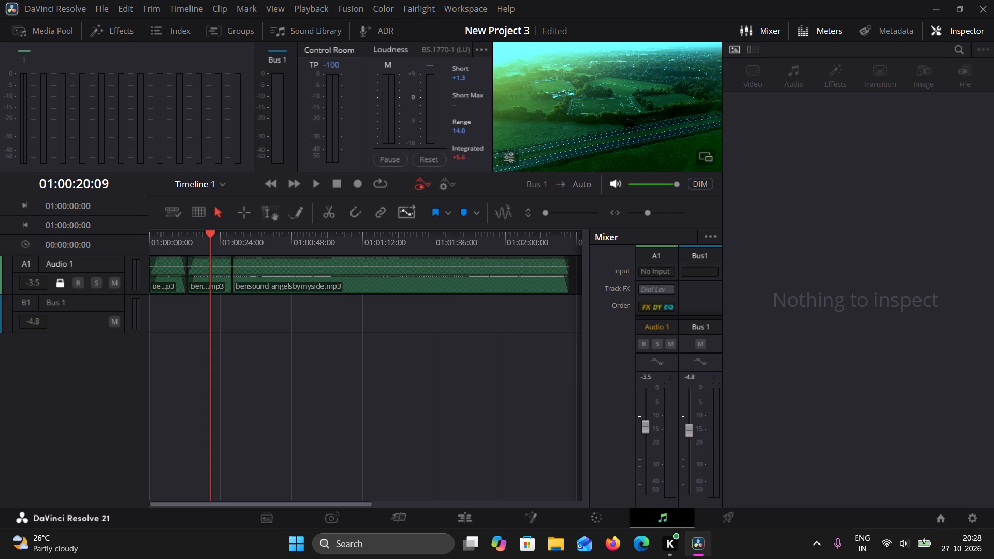
click(654, 291)
Play back the mix while watching the loudness meters, and lower the Bus 1 level to -8.8 dB.
click(319, 181)
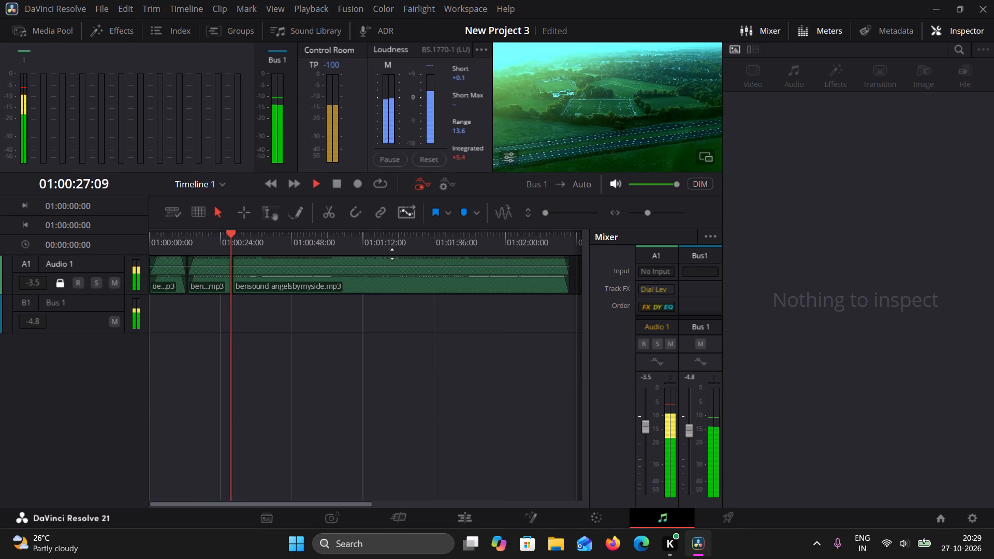
drag(429, 99, 423, 129)
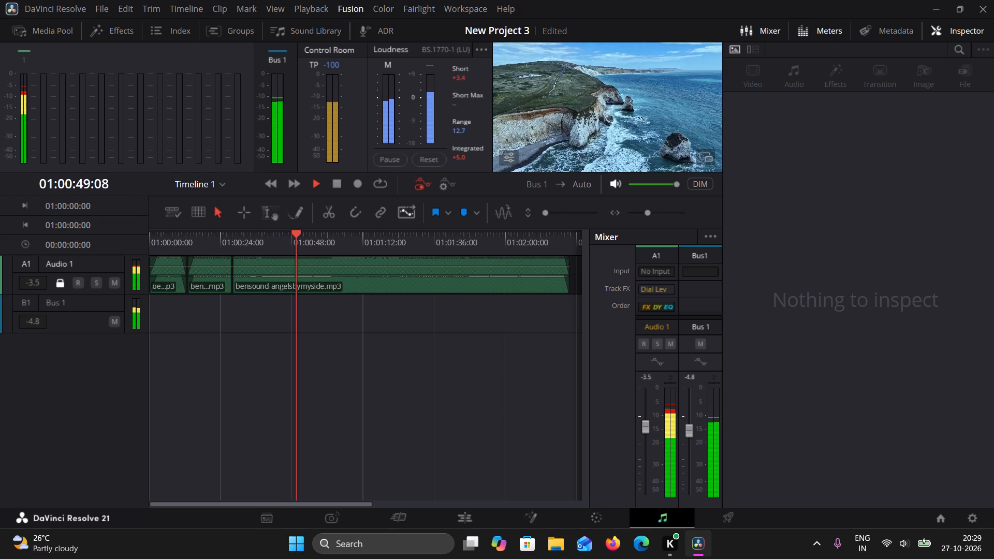
drag(333, 113, 330, 148)
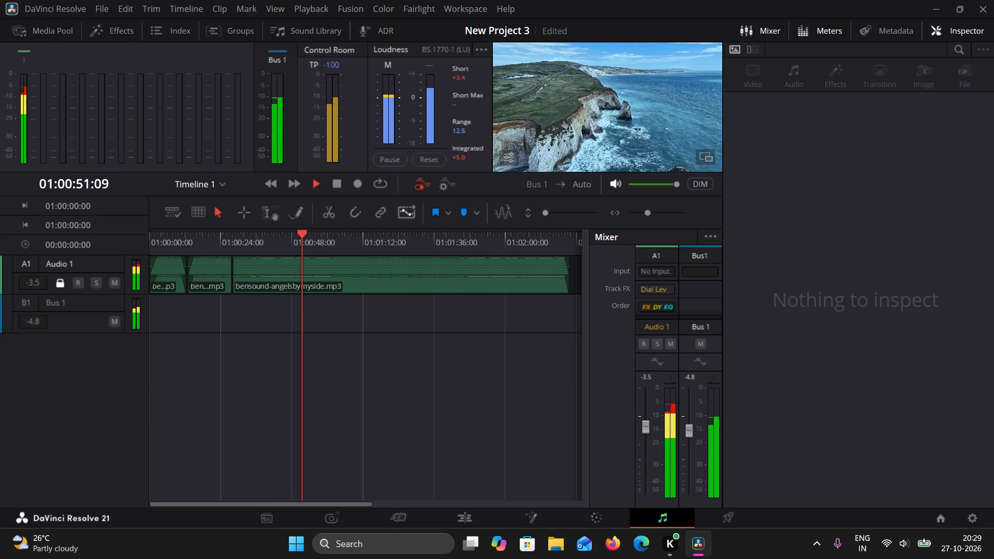
click(336, 184)
click(390, 97)
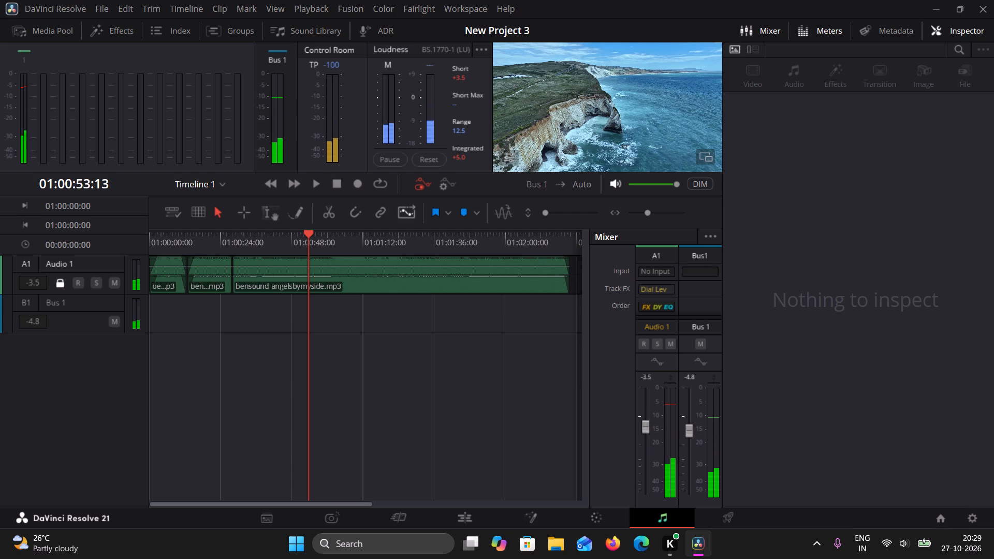
drag(686, 437, 688, 448)
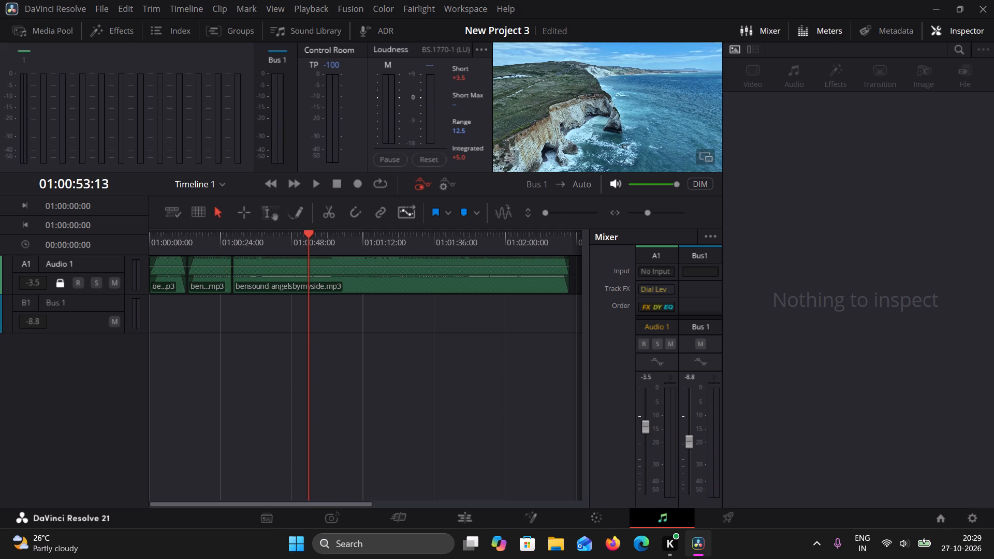
Lower the Audio 1 track level to -5.3 dB in the mixer.
drag(644, 428, 646, 432)
Hide the meters, open the Dynamics of Audio 1 and raise the Expander range to 20.4.
click(765, 32)
click(765, 32)
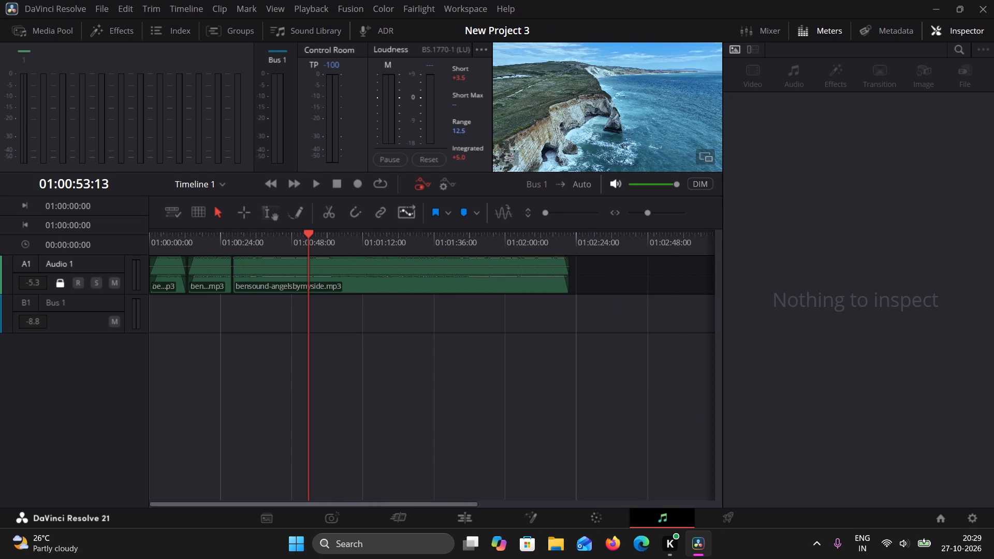
click(809, 36)
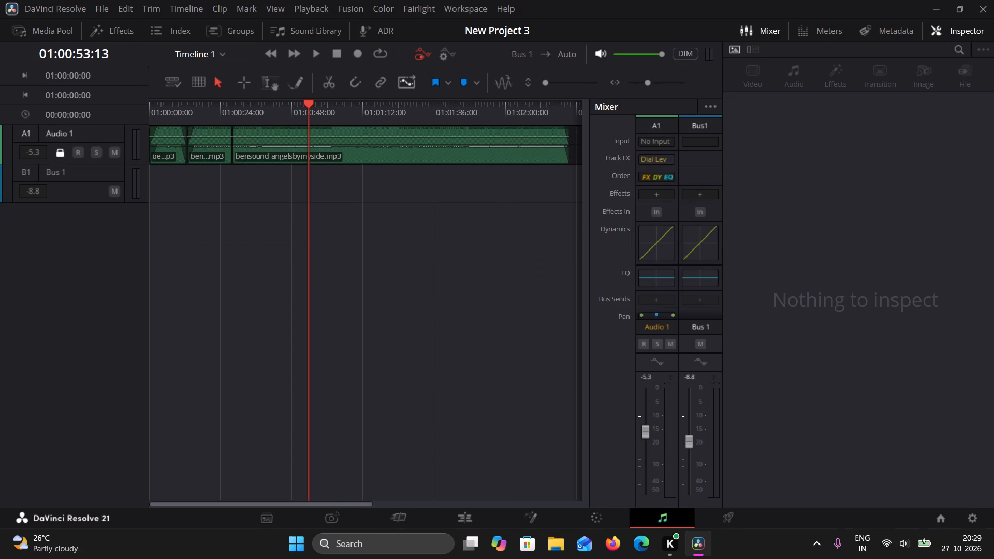
drag(659, 243, 665, 251)
double_click(665, 251)
right_click(662, 242)
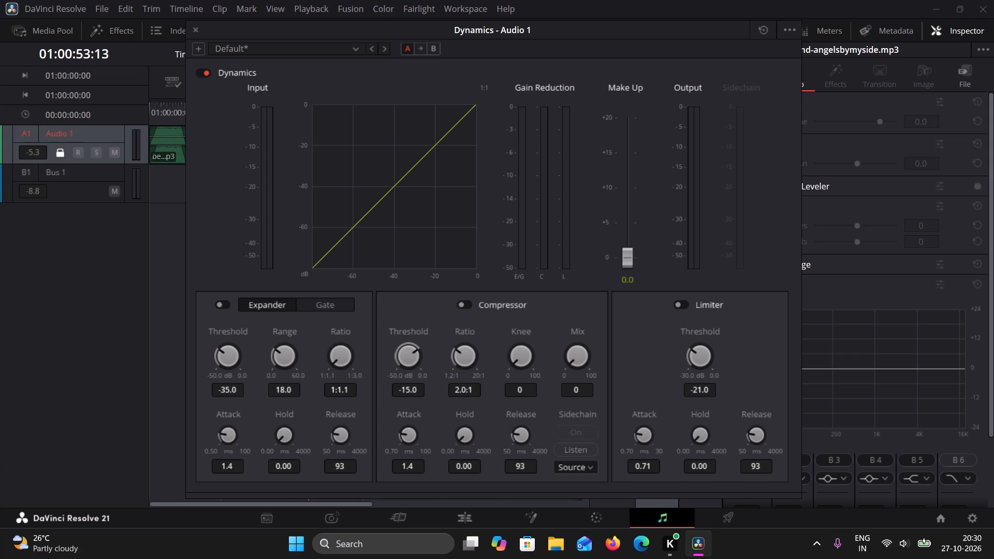
drag(278, 345, 279, 355)
drag(273, 345, 285, 347)
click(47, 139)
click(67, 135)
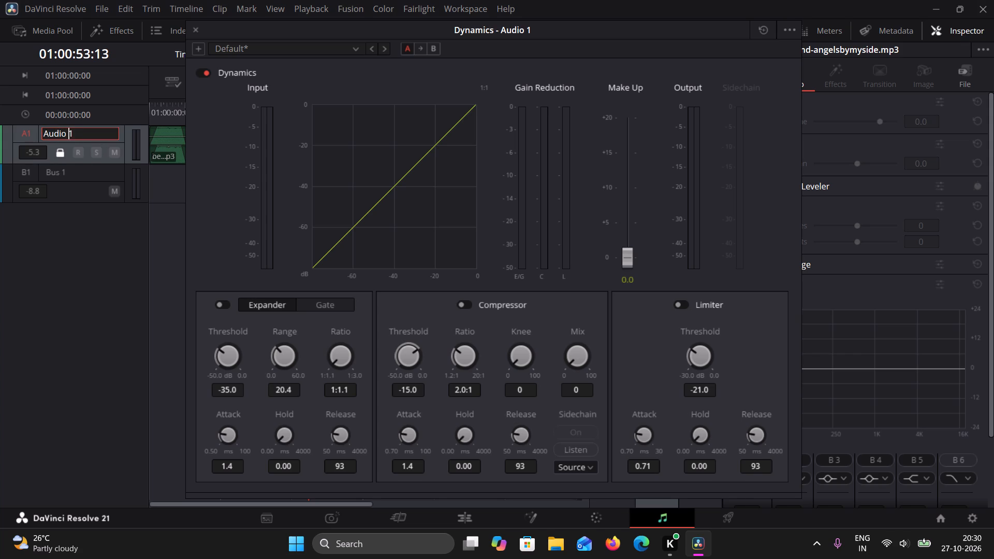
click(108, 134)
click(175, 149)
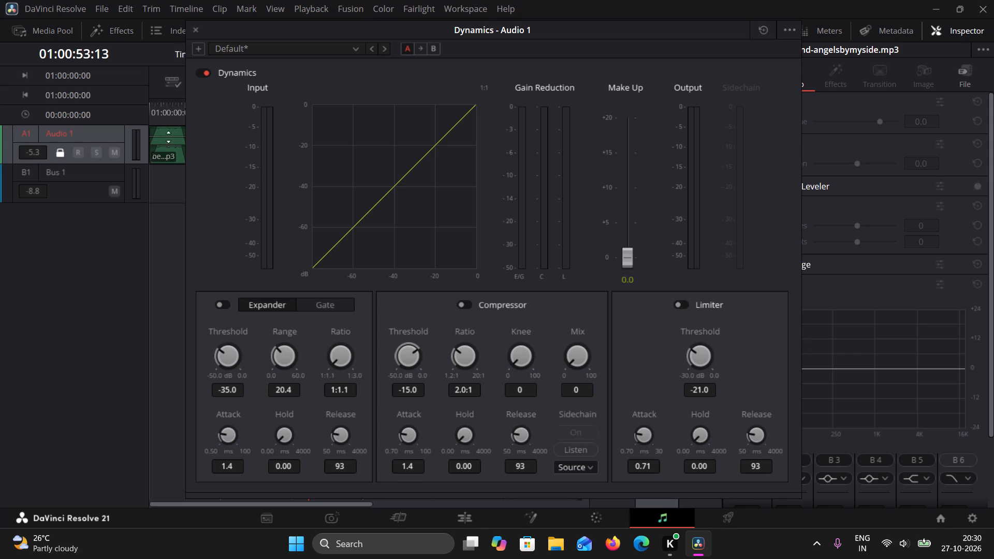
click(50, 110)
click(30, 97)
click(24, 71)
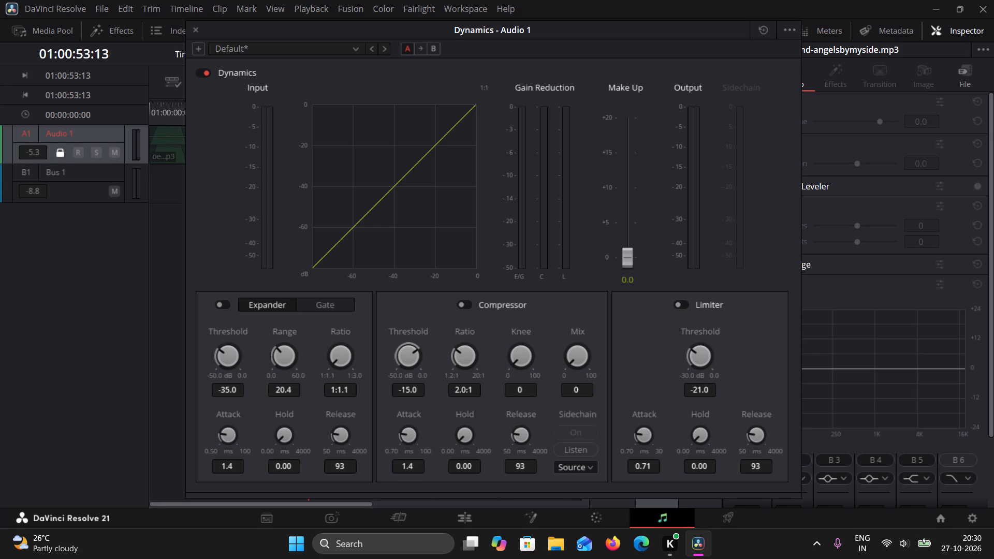
Set the Expander ratio of Audio 1 to 1:1.2.
drag(344, 392, 349, 395)
drag(349, 394, 358, 400)
Play back the ocean title on the Cut page, then continue playback on the Edit page into the forested lake clip.
click(603, 516)
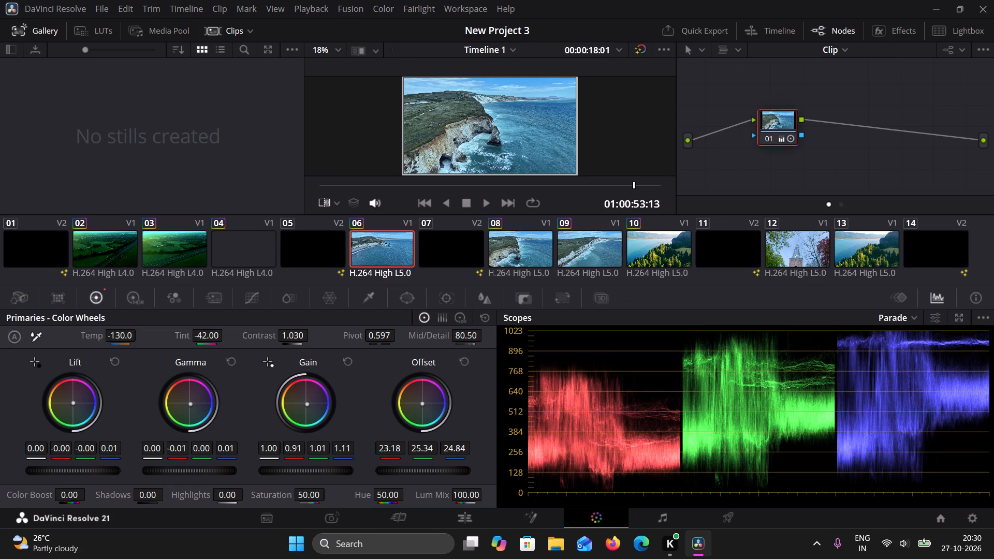
click(413, 515)
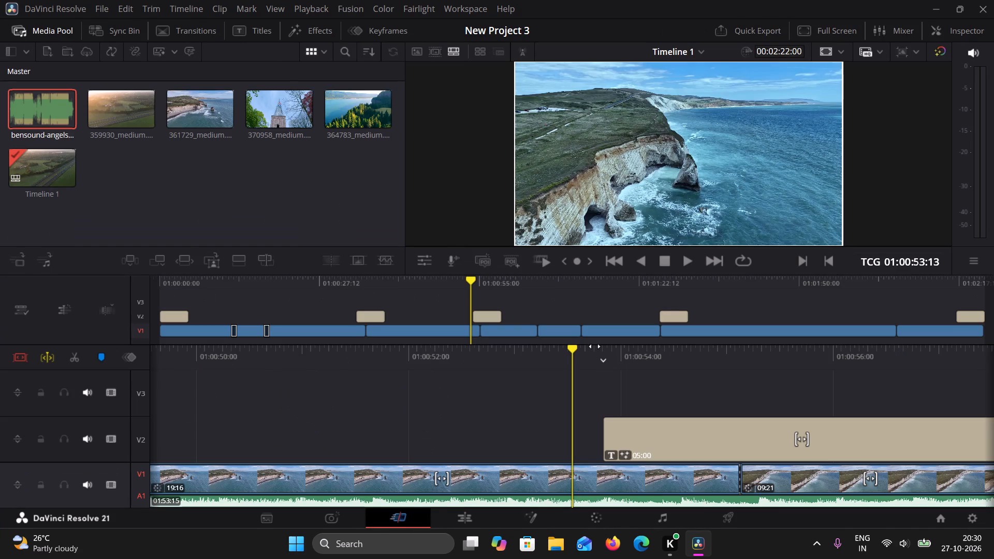
click(689, 257)
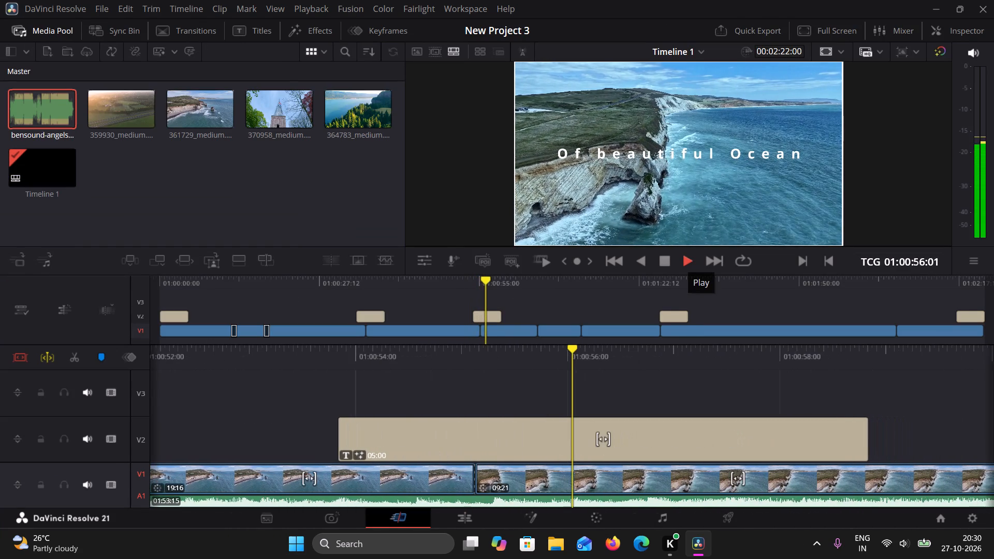
click(666, 268)
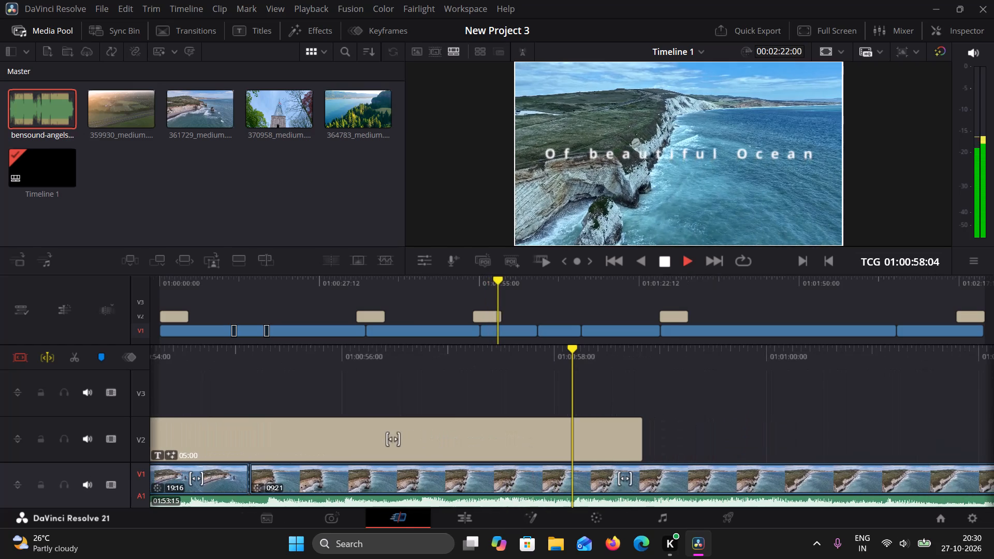
click(462, 520)
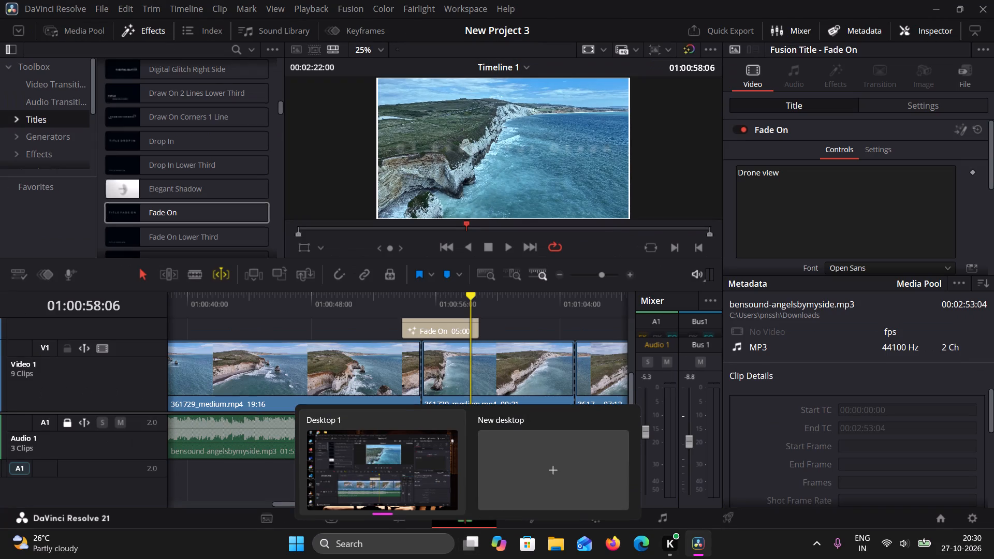
click(494, 318)
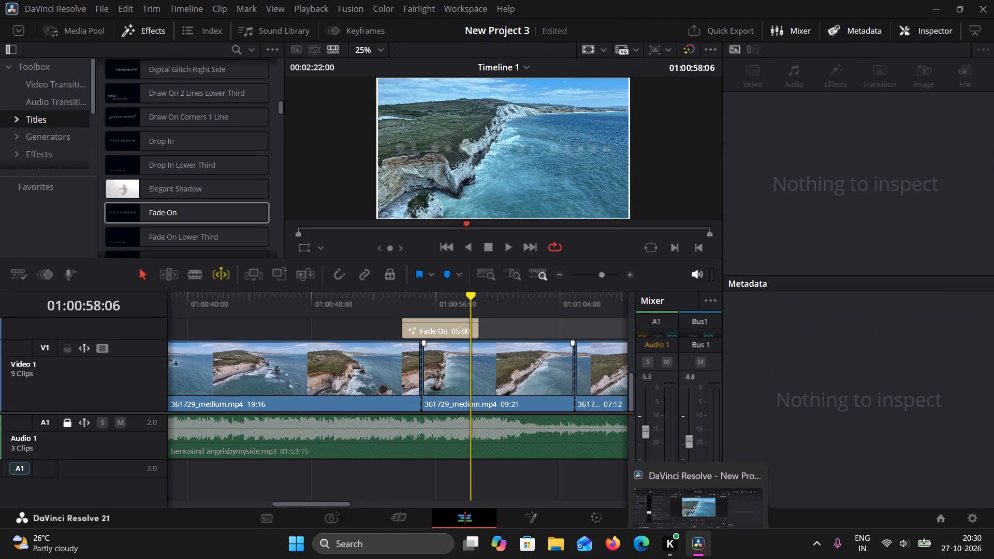
click(515, 247)
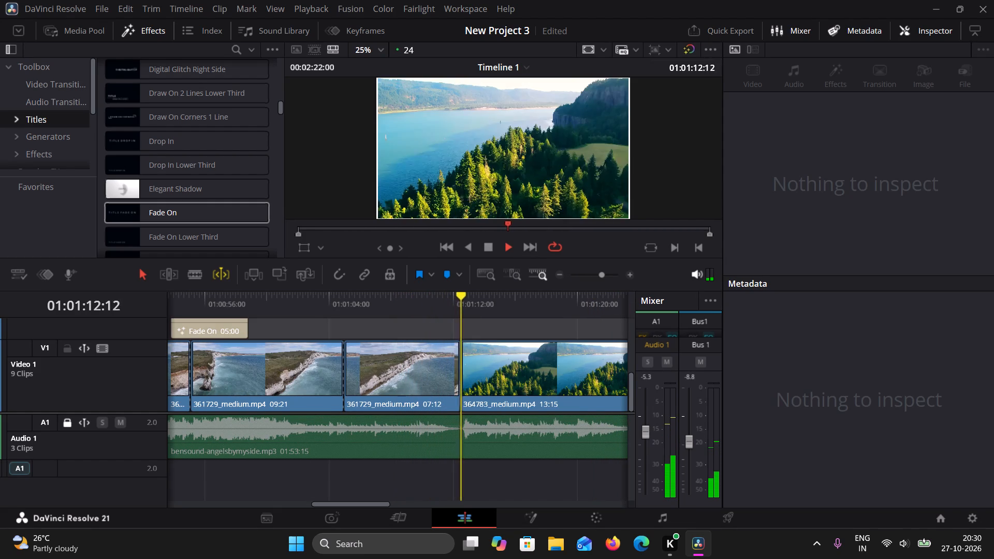
scroll(228, 230, down, 7)
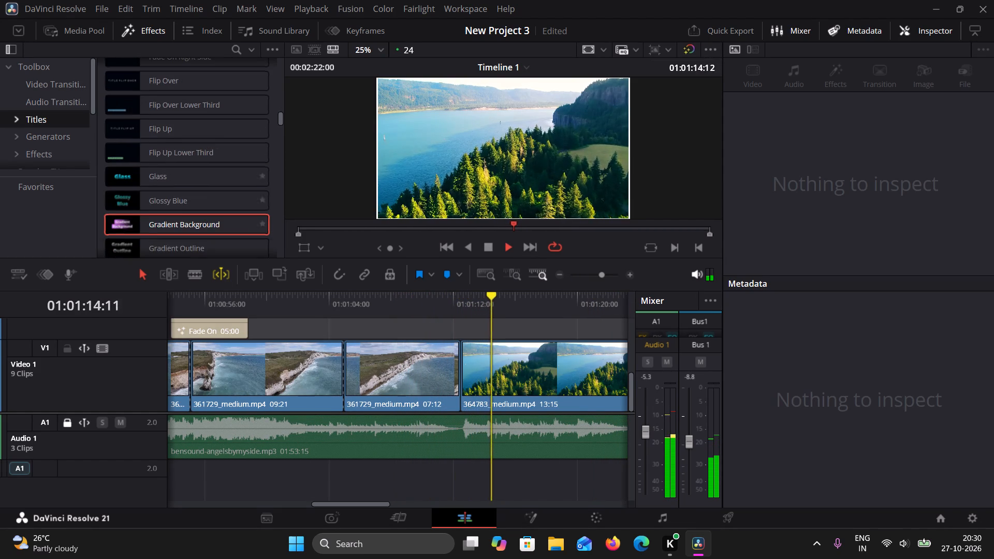
scroll(228, 230, down, 4)
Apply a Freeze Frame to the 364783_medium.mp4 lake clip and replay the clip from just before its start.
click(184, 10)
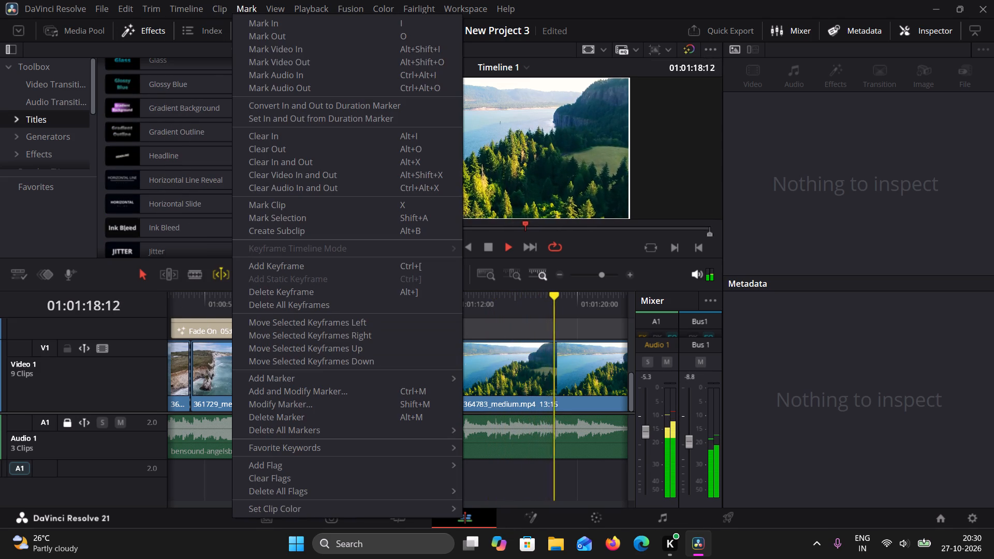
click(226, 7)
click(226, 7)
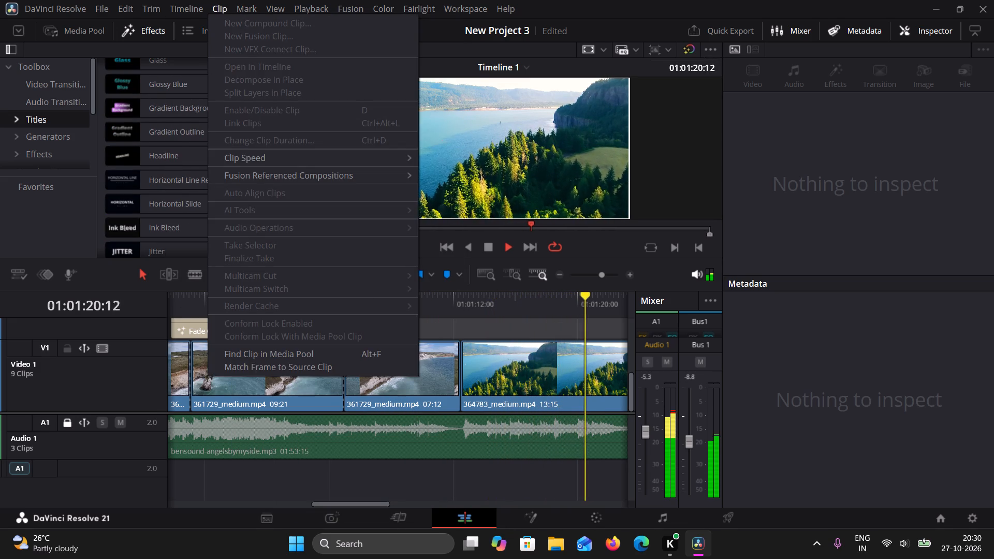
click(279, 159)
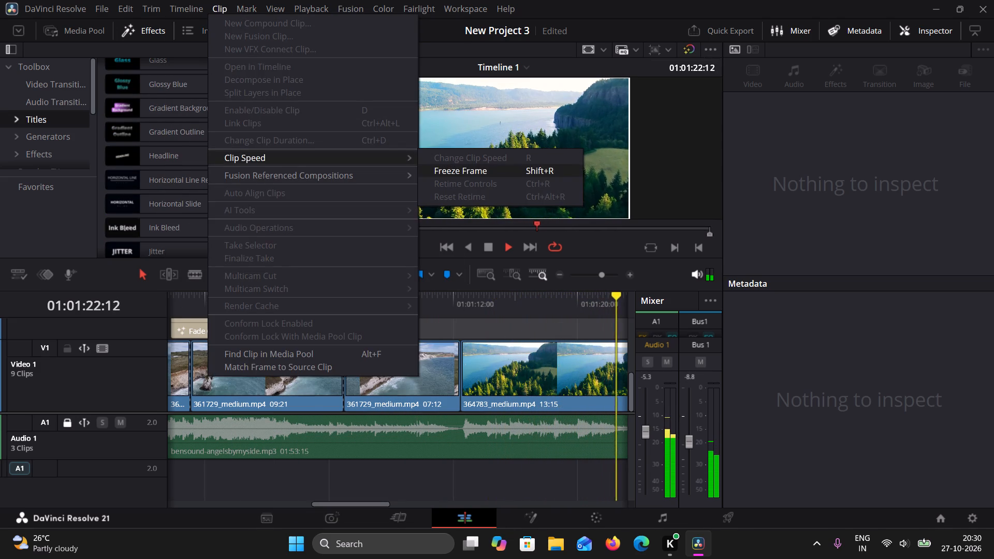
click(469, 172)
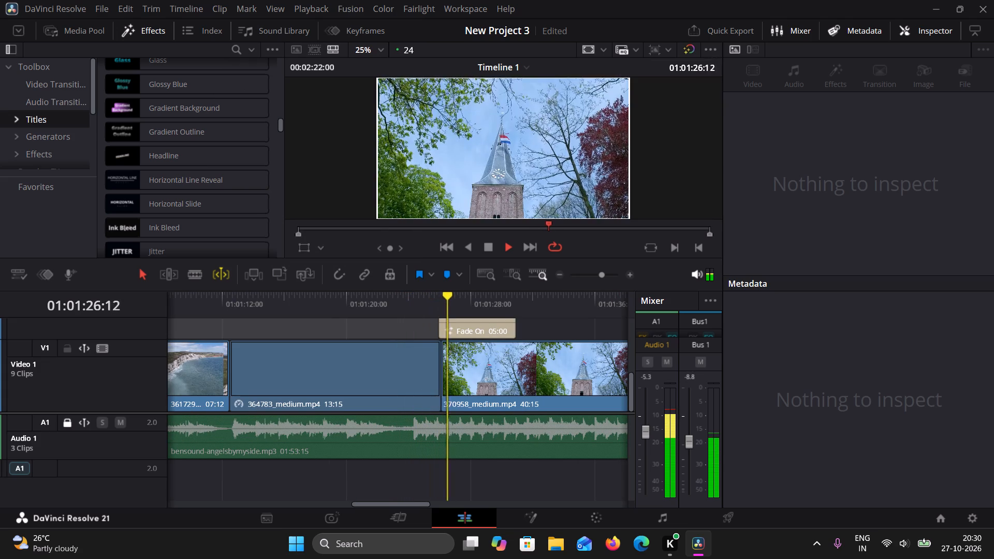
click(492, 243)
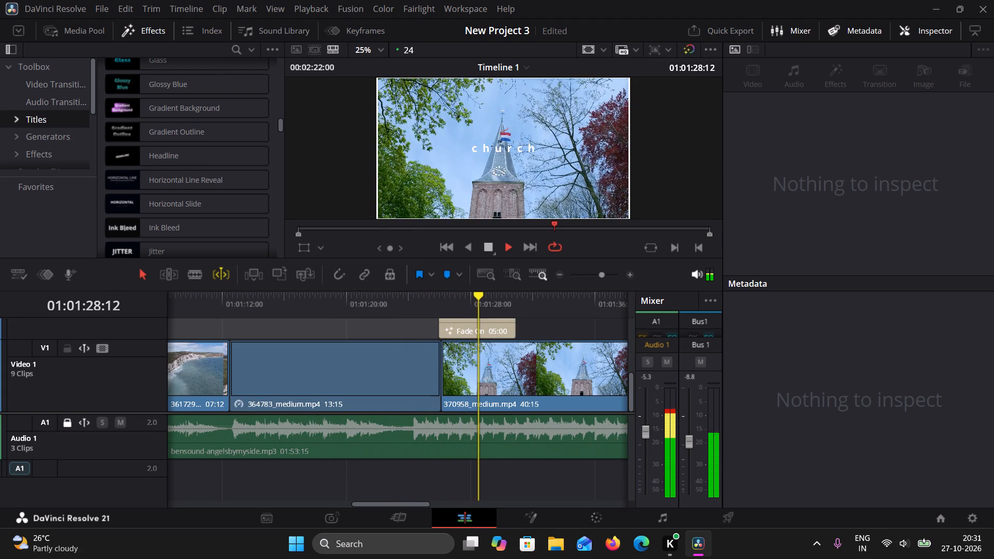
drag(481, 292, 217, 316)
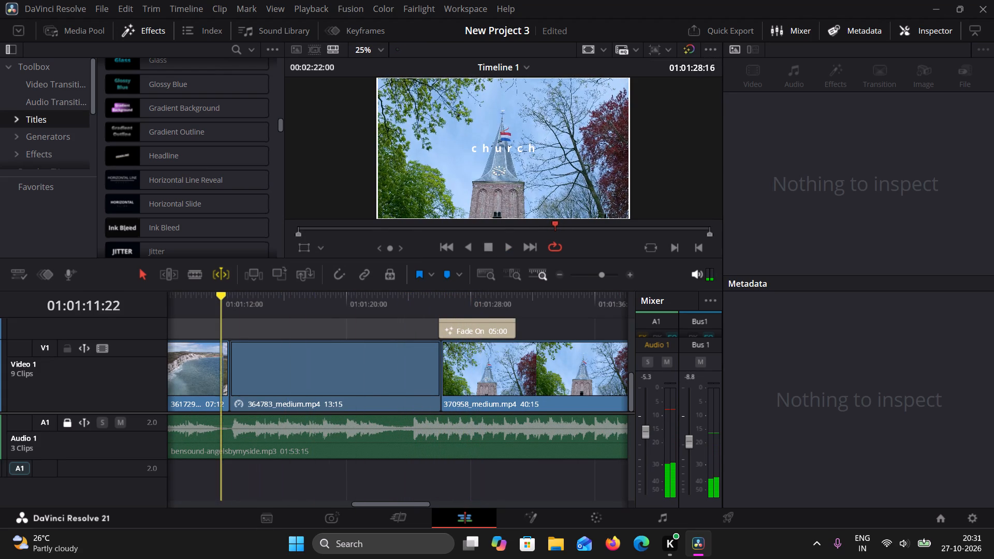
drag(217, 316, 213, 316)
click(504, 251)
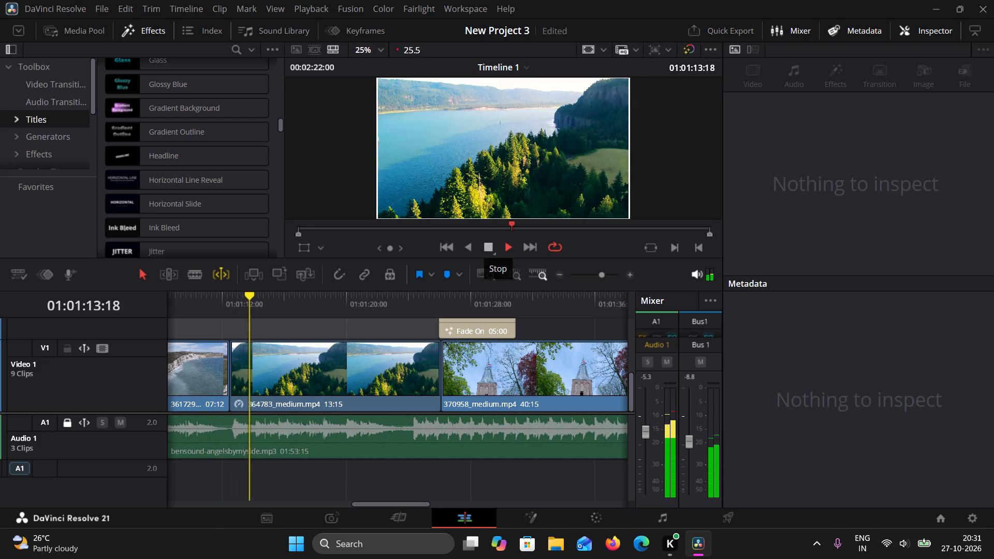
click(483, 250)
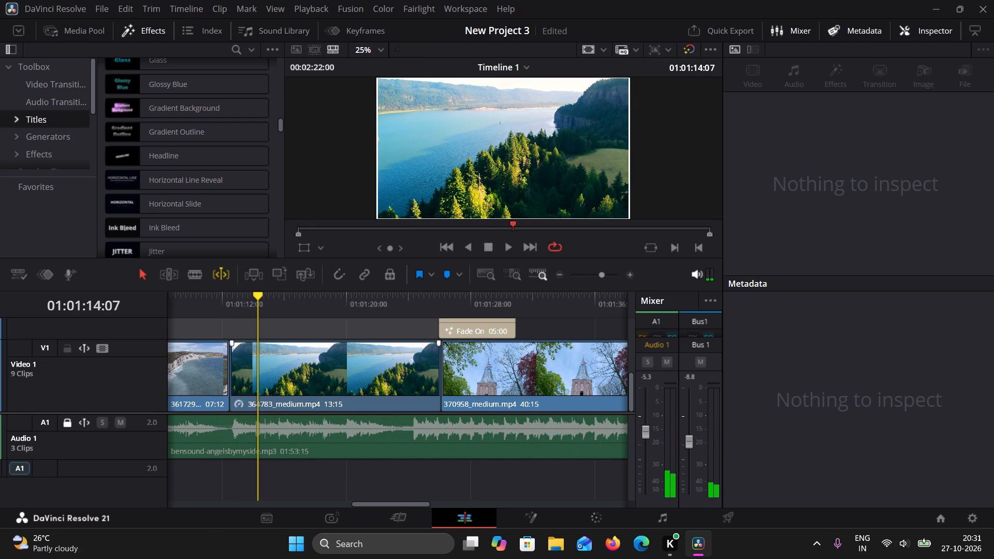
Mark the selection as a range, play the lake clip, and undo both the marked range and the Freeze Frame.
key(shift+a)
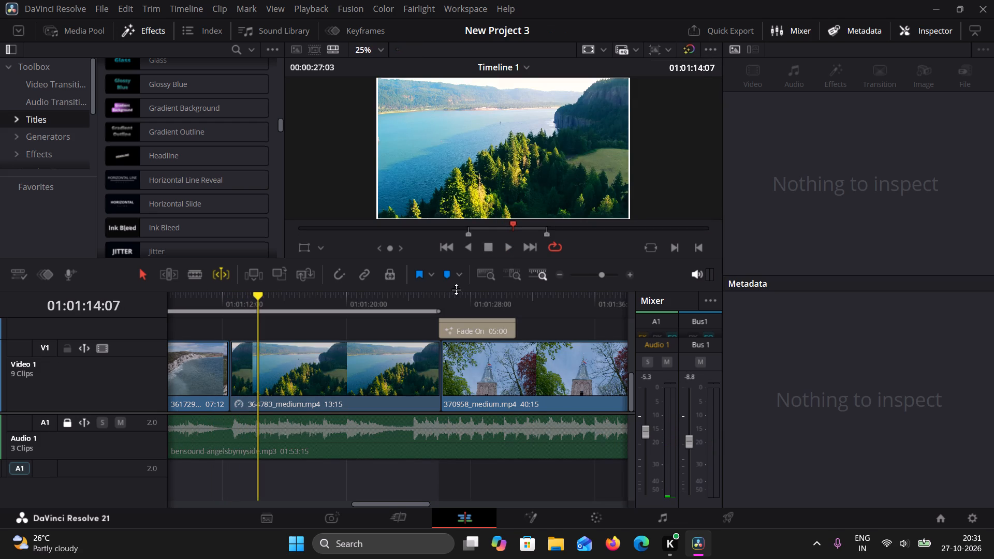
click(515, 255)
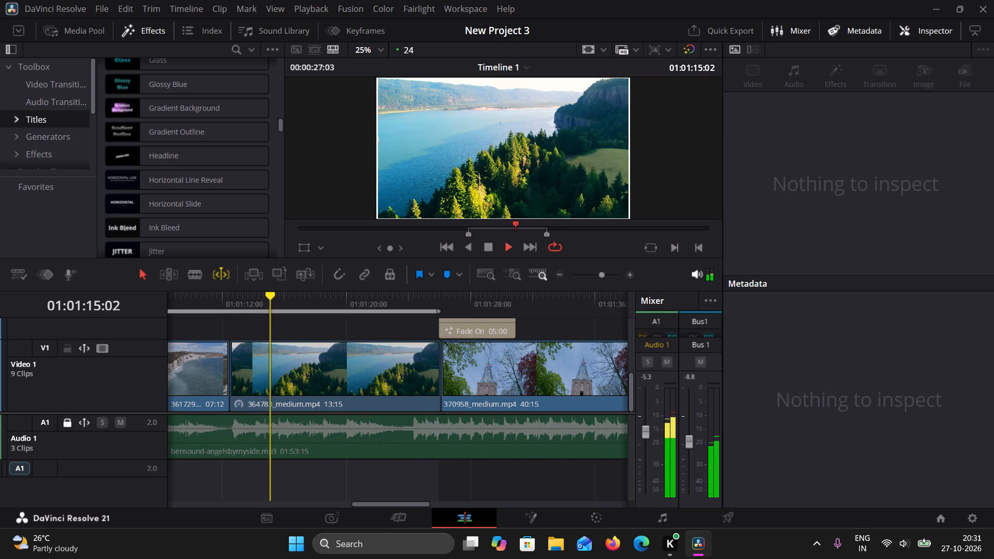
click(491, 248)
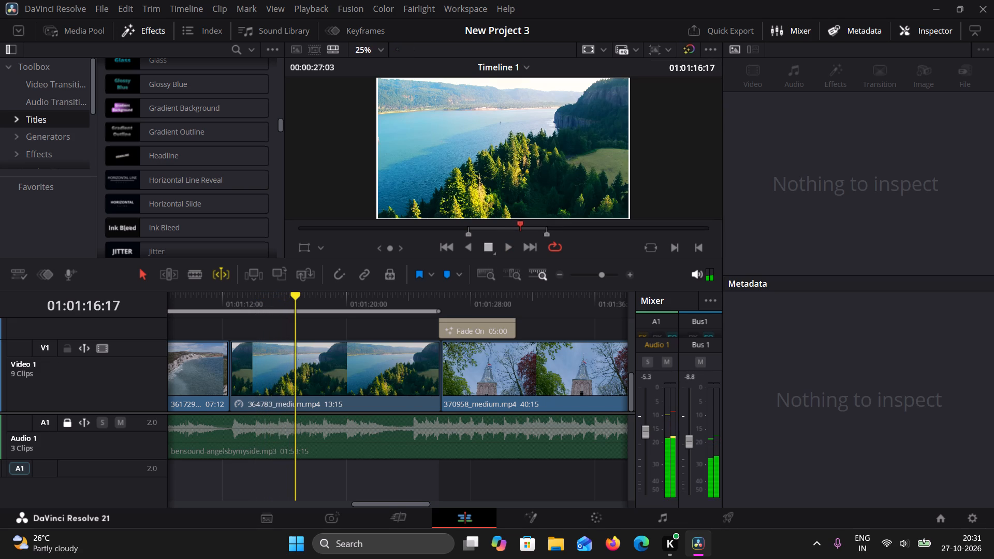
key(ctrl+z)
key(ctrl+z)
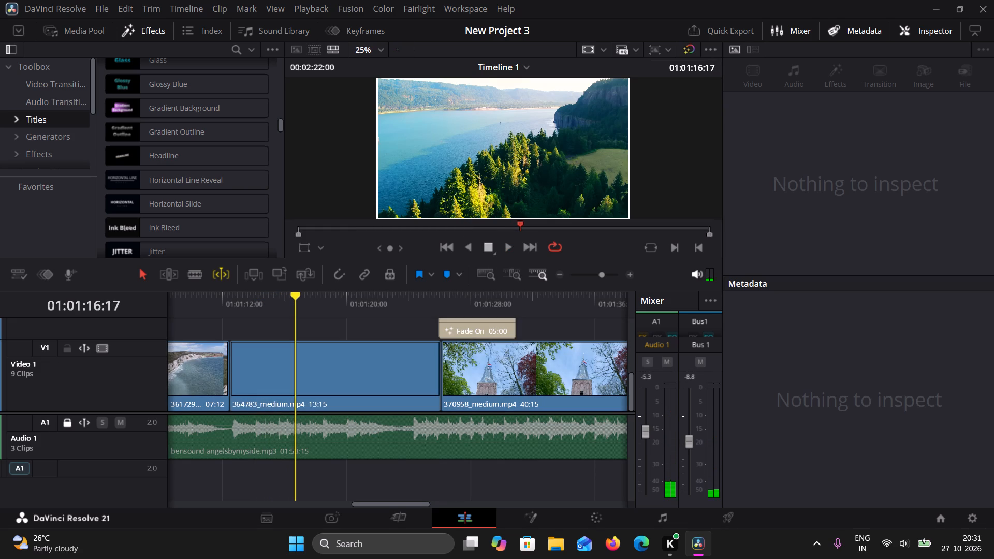
Review the lake and church footage, then play the edit from the timeline start through to the "Scenic view" title.
click(517, 244)
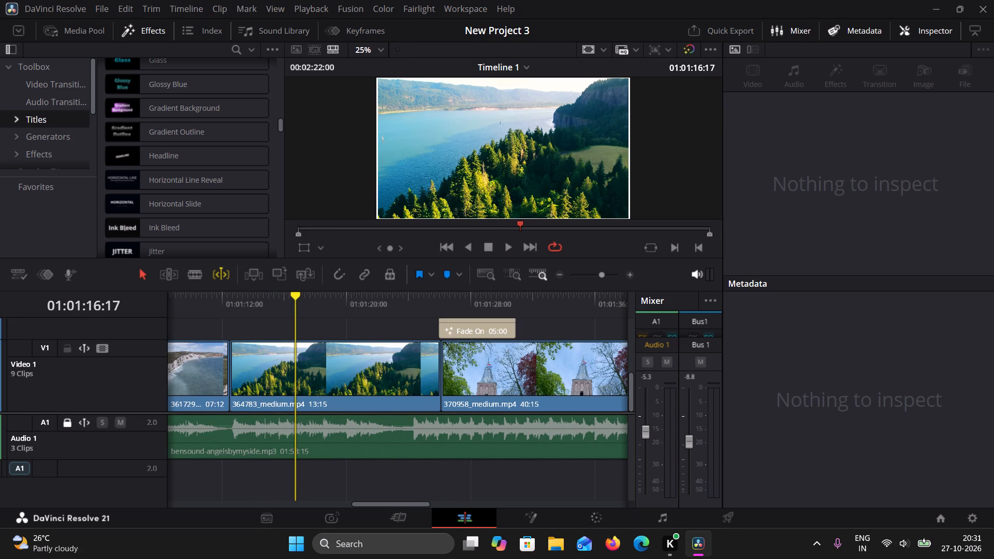
click(507, 247)
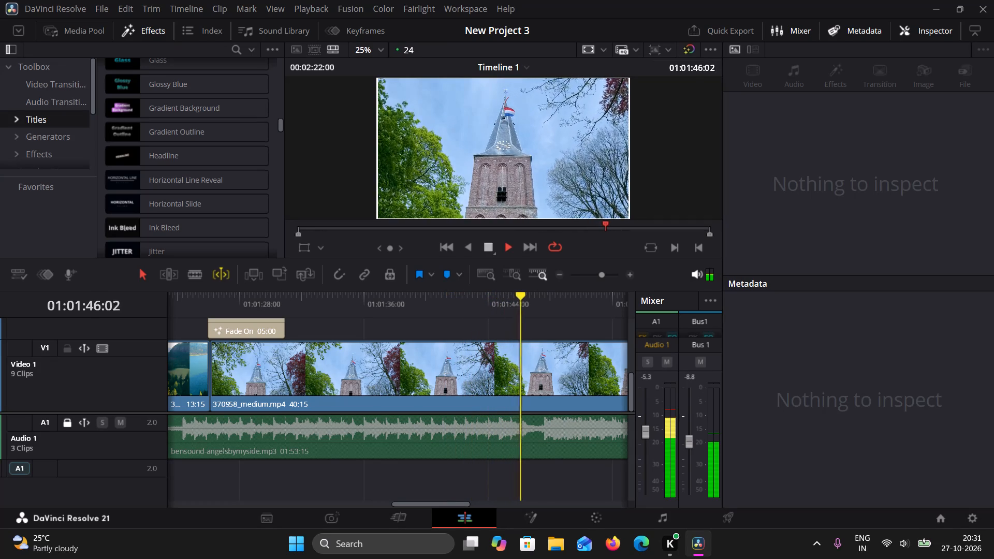
click(485, 249)
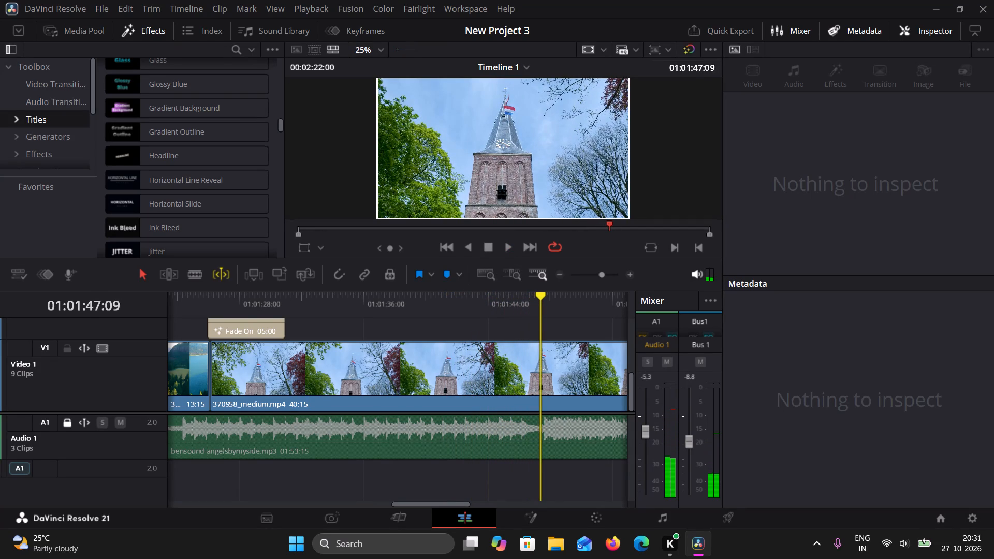
drag(538, 293, 0, 308)
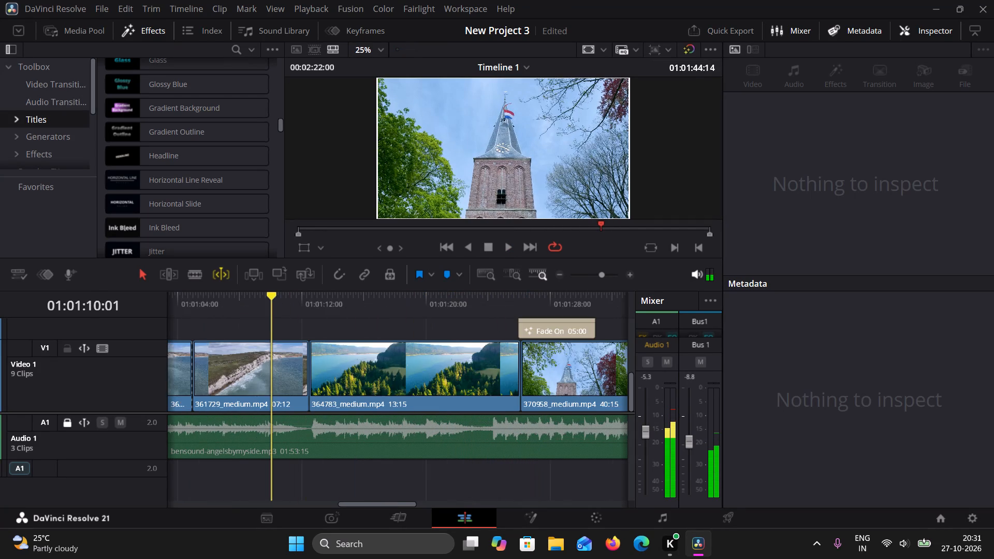
drag(0, 308, 144, 367)
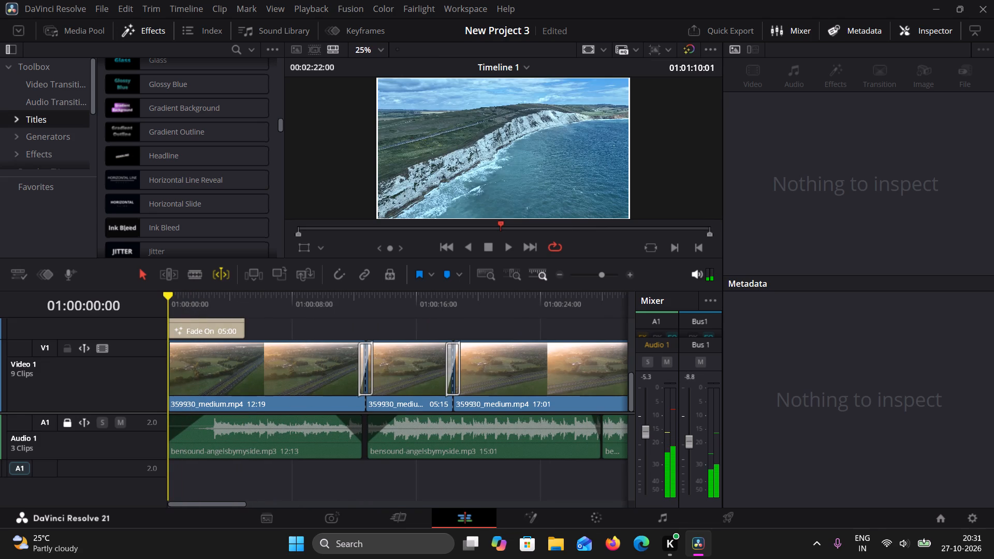
click(511, 248)
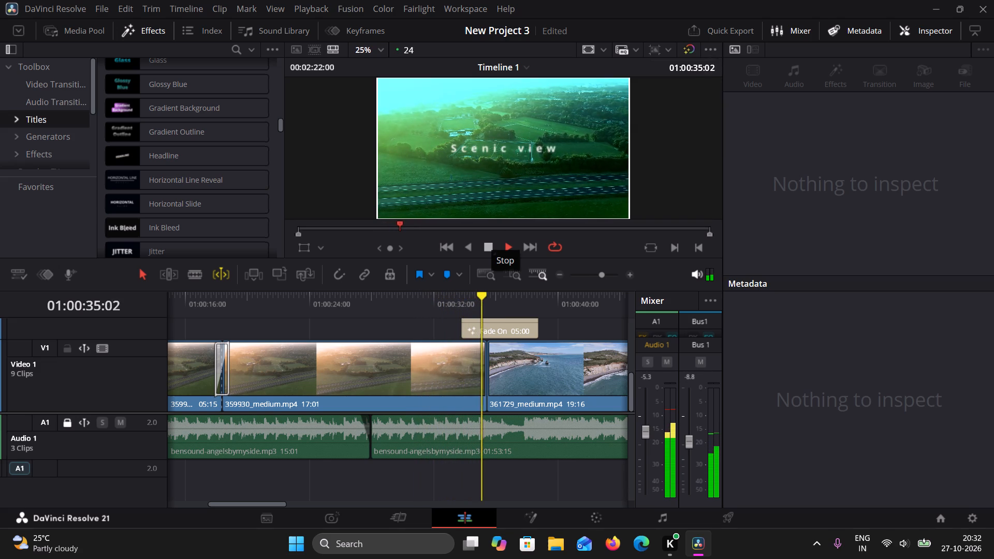
click(489, 249)
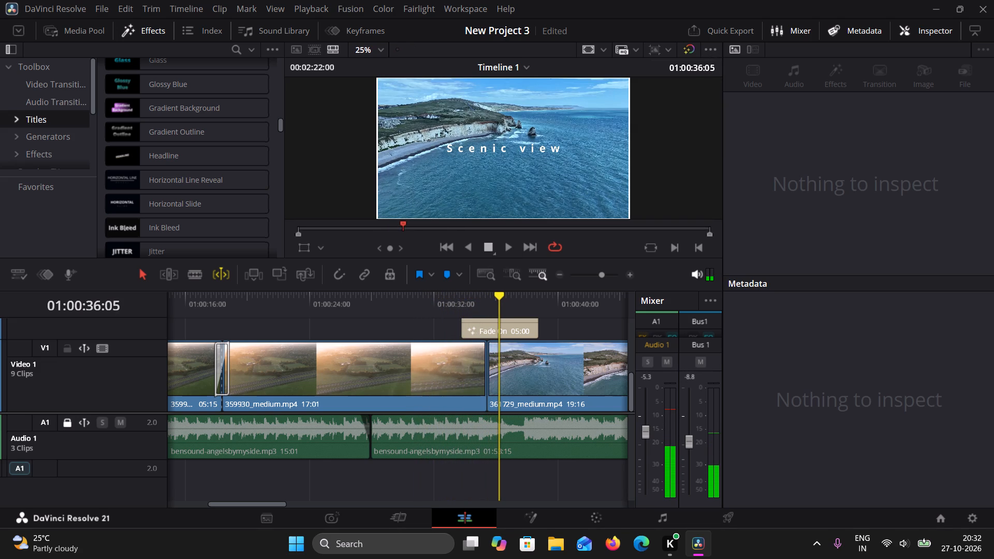
click(502, 249)
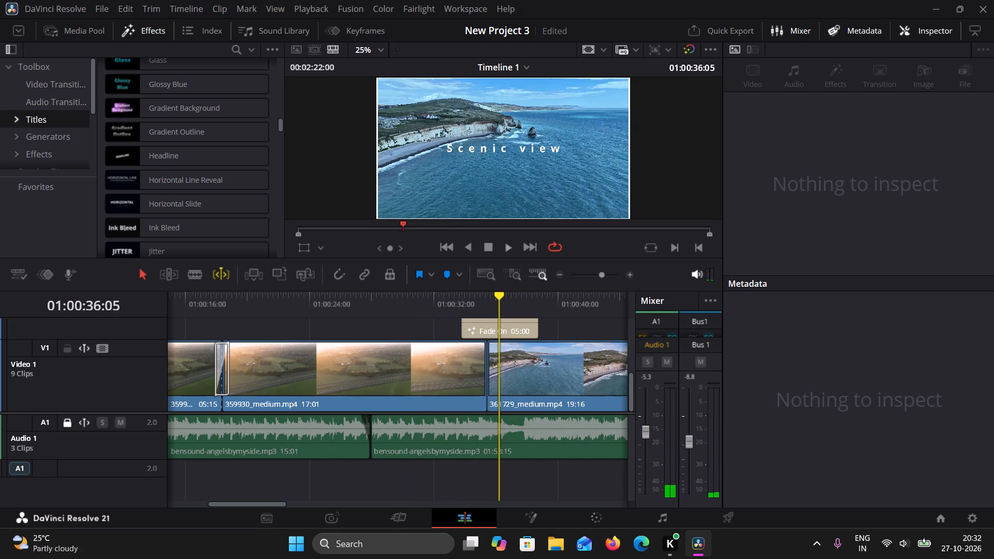